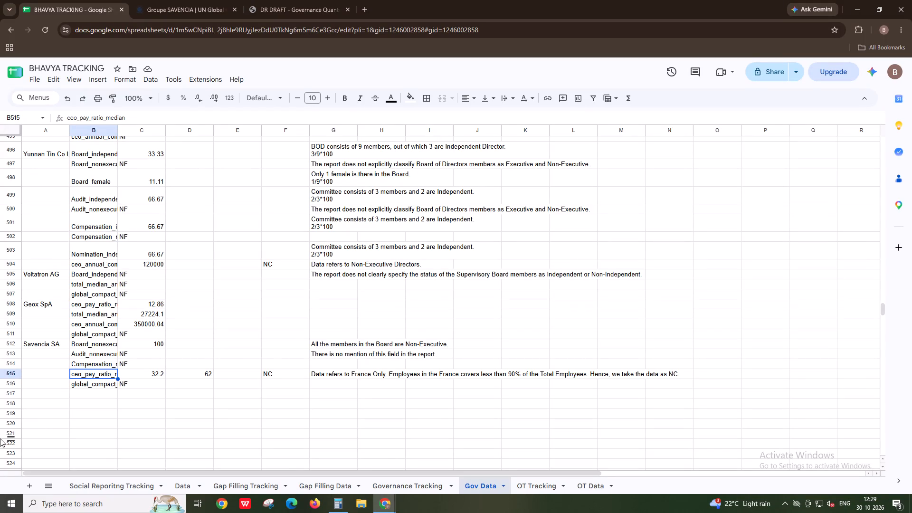
In the Governance Tracking sheet, enter the Savencia SA counts 2, 3, 0 and 0 across columns F to I.
click(436, 493)
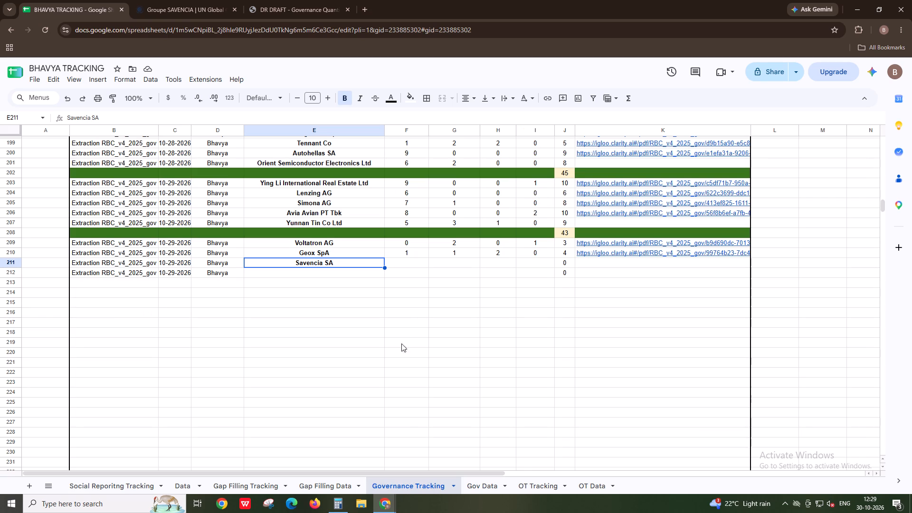
click(496, 488)
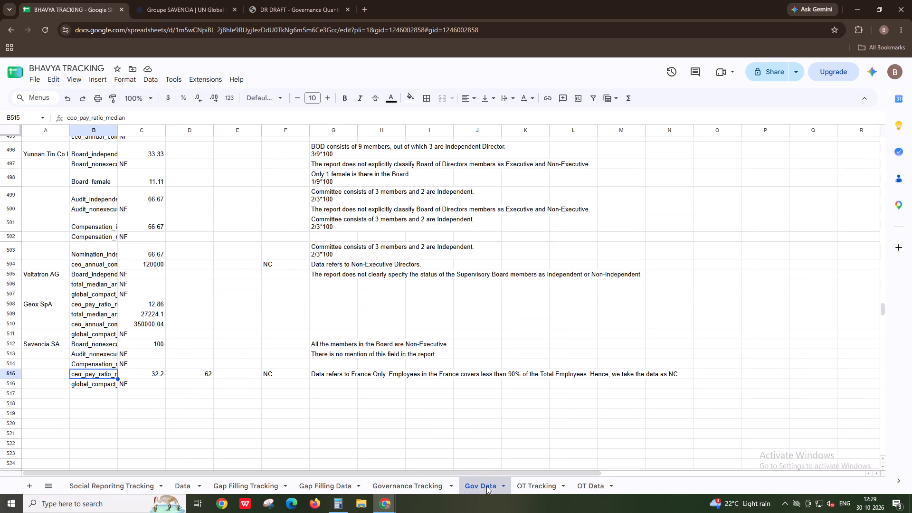
click(454, 482)
click(411, 256)
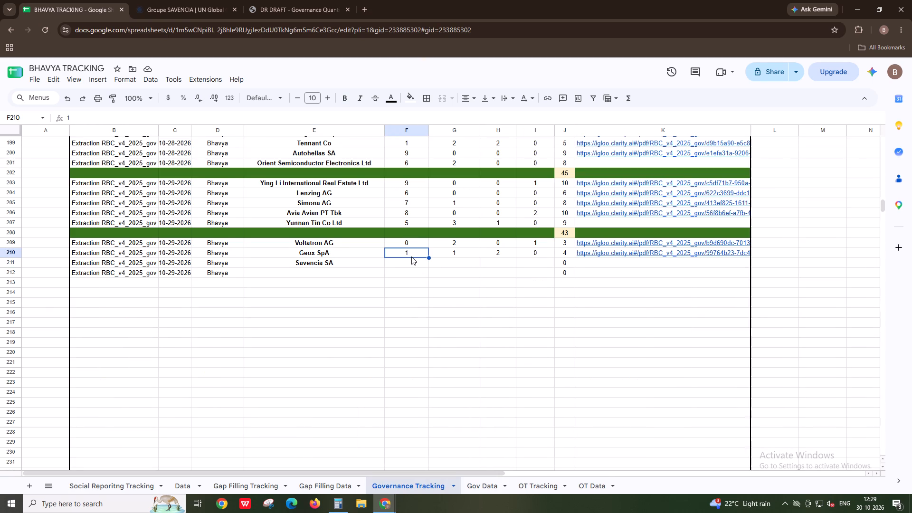
key(Down)
key(2)
key(Right)
key(3)
key(Right)
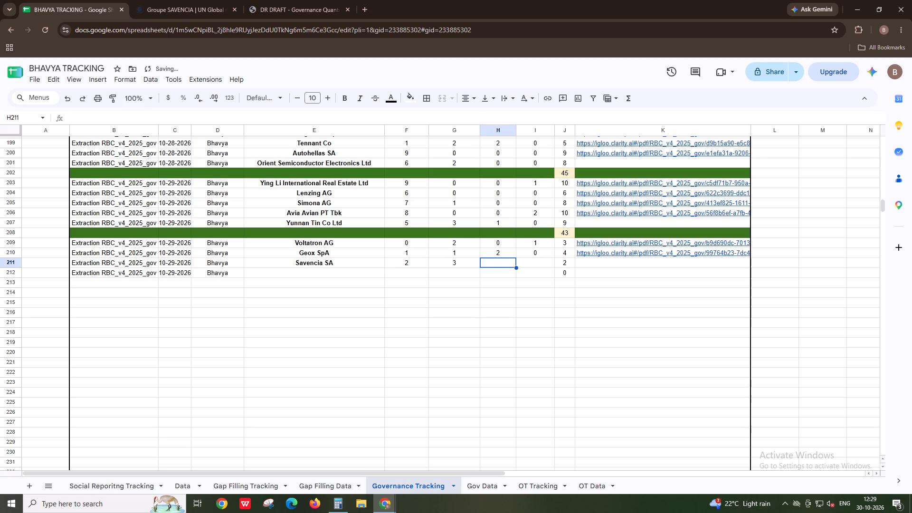
key(0)
key(Right)
key(0)
key(Right)
Select the column J totals from Voltatron AG to Savencia SA to check their sum.
key(Up)
key(Down)
key(shift+Up)
key(shift+Up)
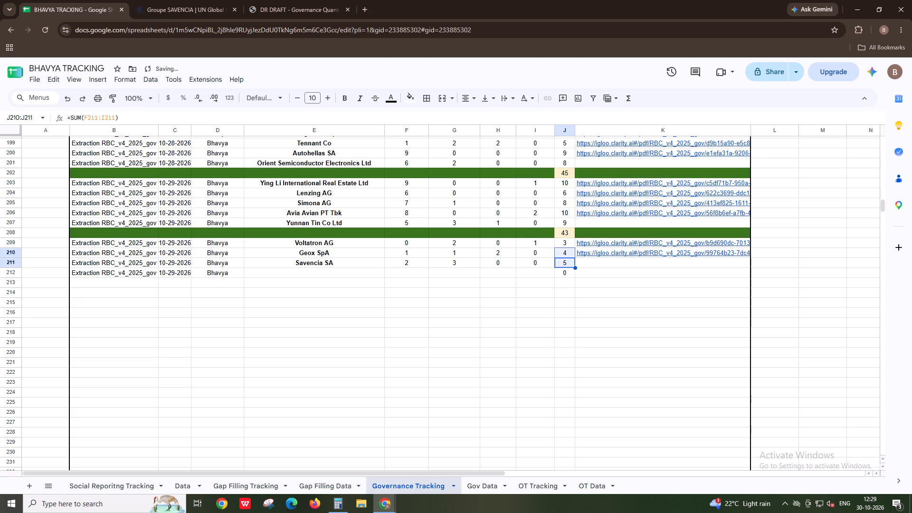
Switch to Igloo, refresh the task list and open the available RBC_2025_gov report task.
key(alt+Tab)
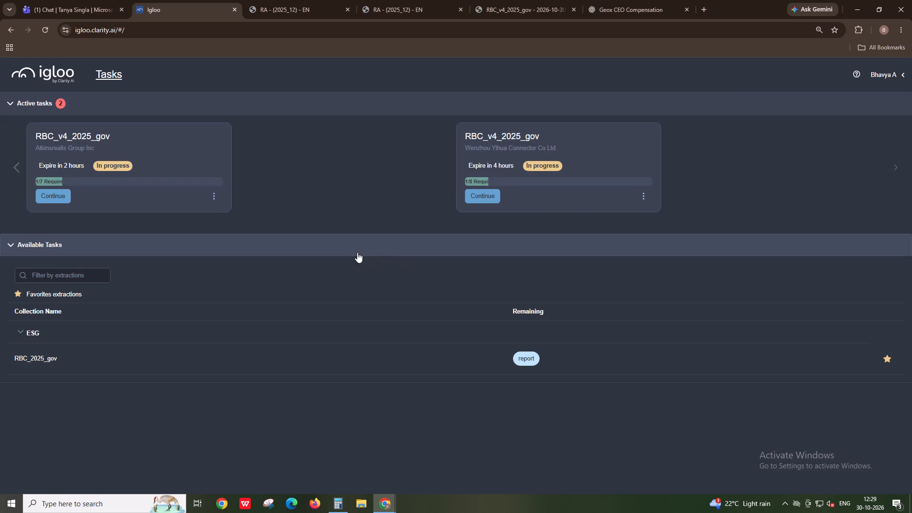
key(F5)
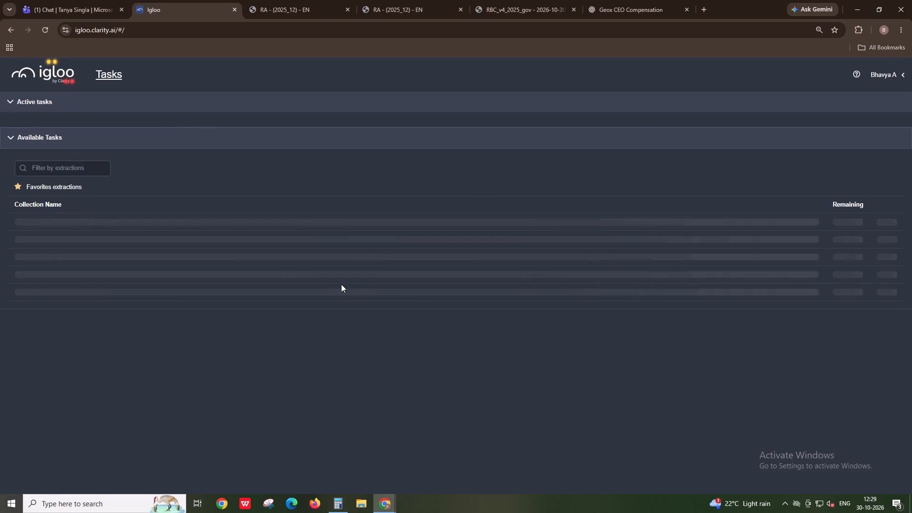
key(F5)
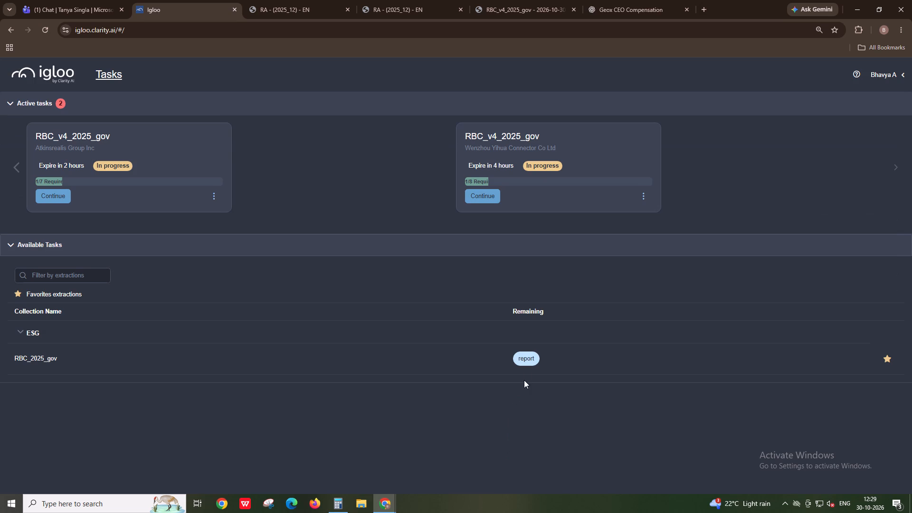
click(525, 361)
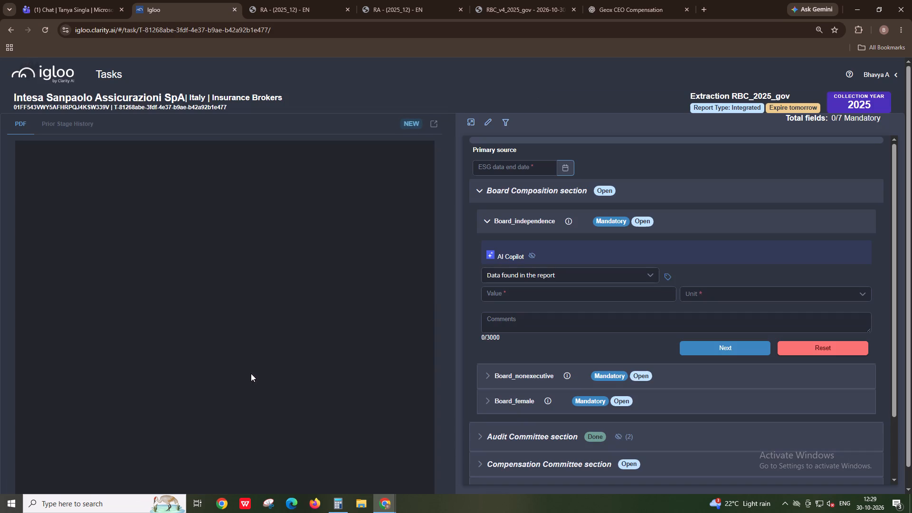
Close the two RA - (2025_12) report PDFs and the RBC_v4_2025_gov PDF, and return to the Igloo task.
click(338, 0)
middle_click(338, 0)
middle_click(338, 0)
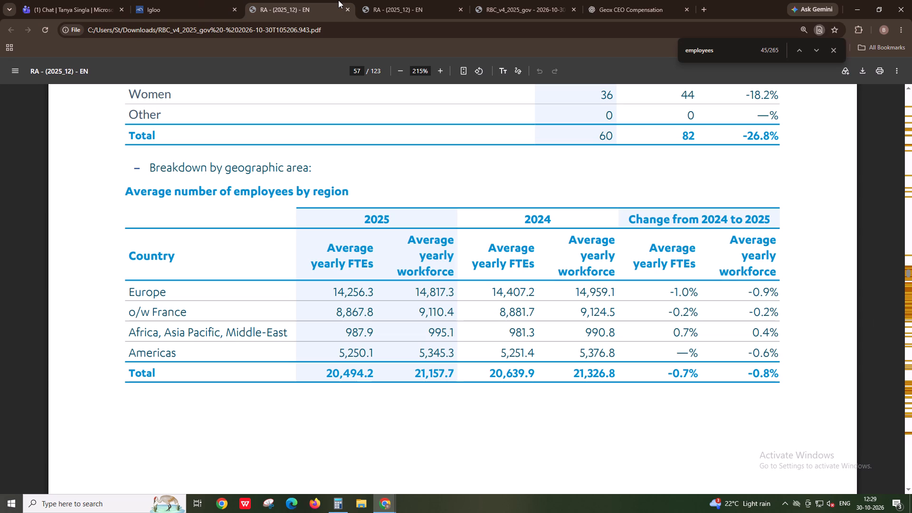
scroll(338, 0, up, 1)
middle_click(338, 0)
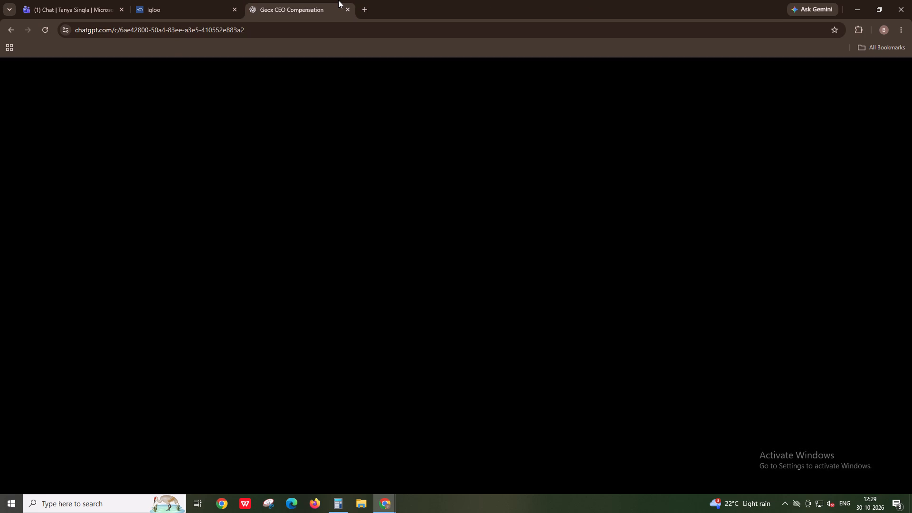
click(165, 0)
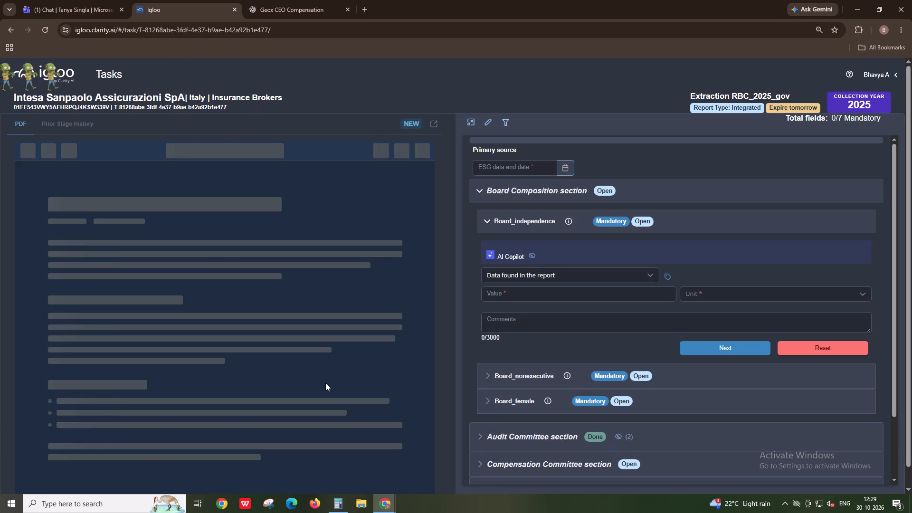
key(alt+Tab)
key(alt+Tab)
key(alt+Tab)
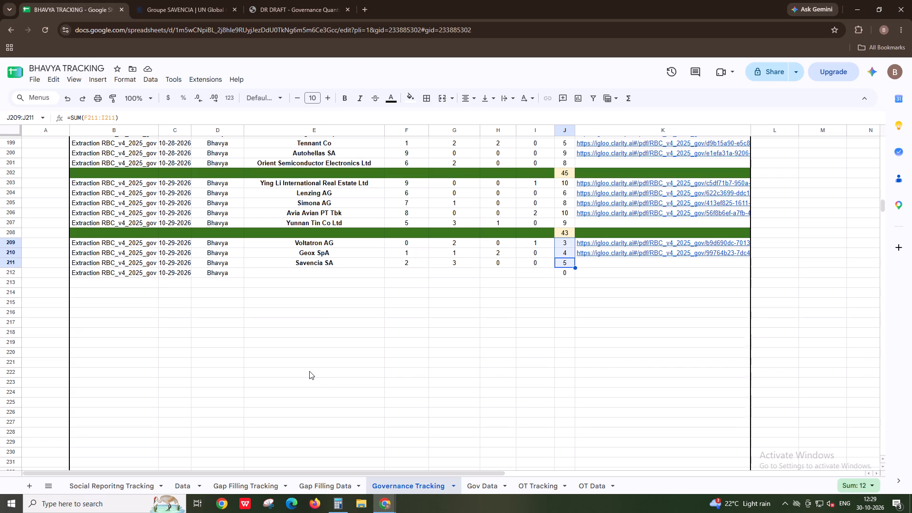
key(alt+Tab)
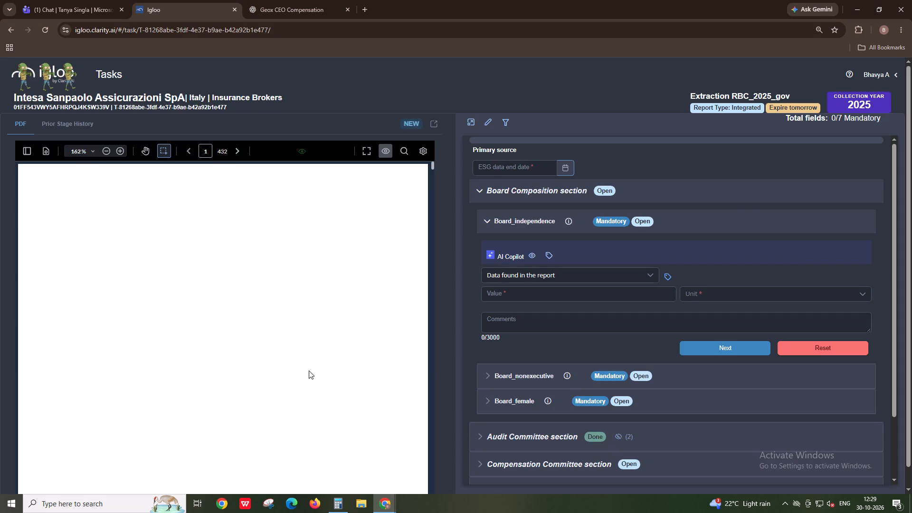
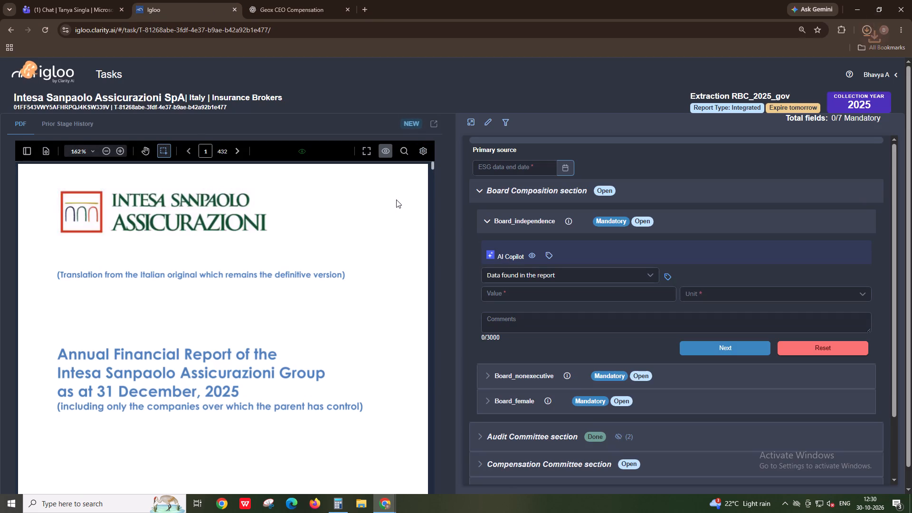
Open the downloaded RBC_v4_2025_gov report PDF in its own tab and return to the Igloo task.
click(747, 56)
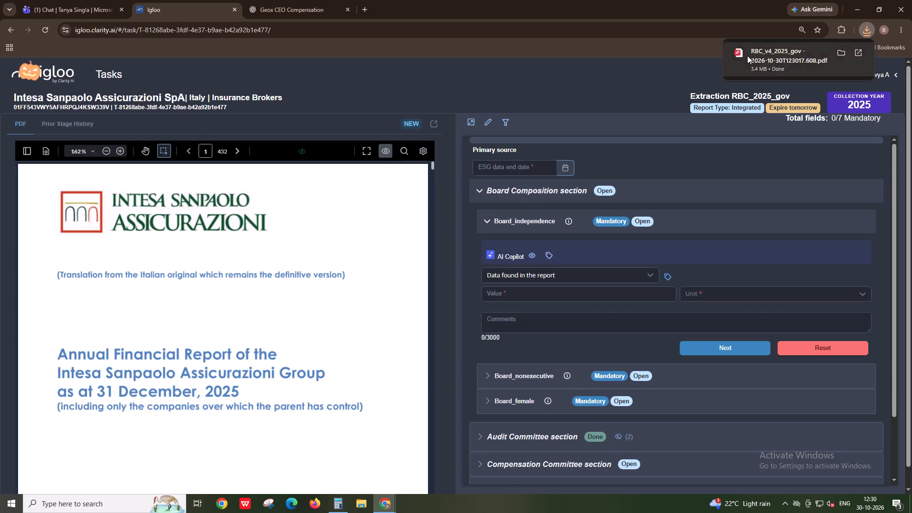
click(166, 0)
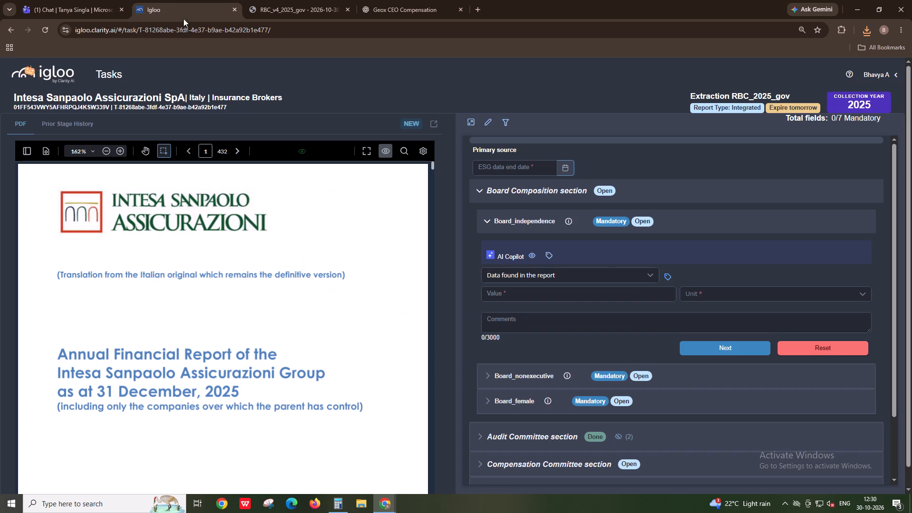
Jump to the AI Copilot source for Board_independence, and go to page 90 of the downloaded PDF to read the board composition.
click(548, 256)
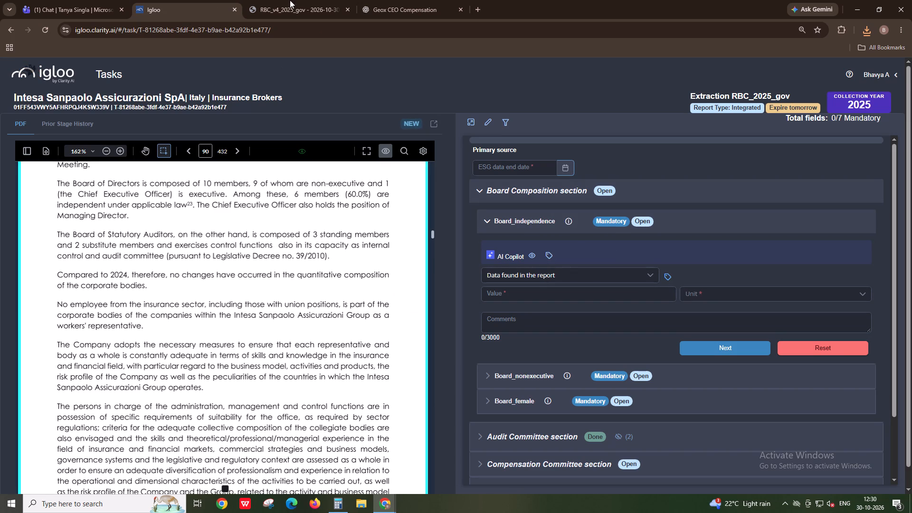
click(307, 0)
click(360, 73)
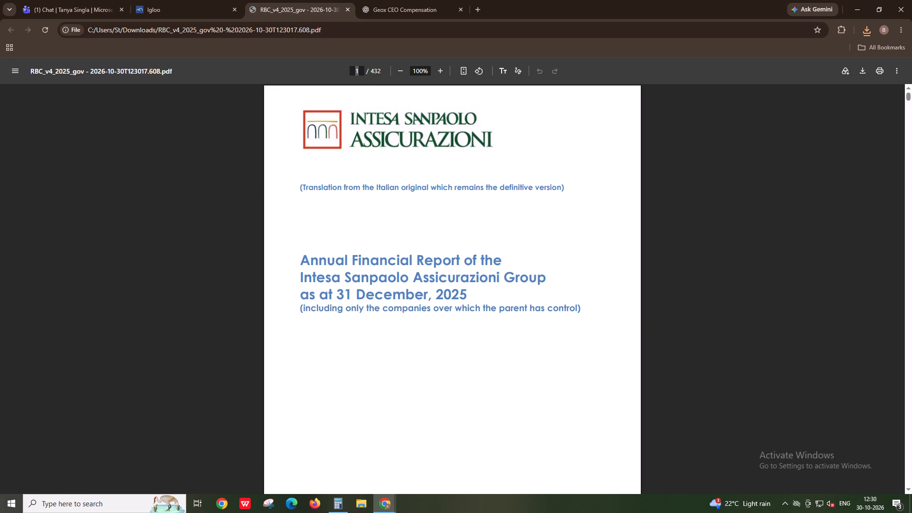
text(90)
key(Return)
ctrl+scroll(492, 362, up, 2)
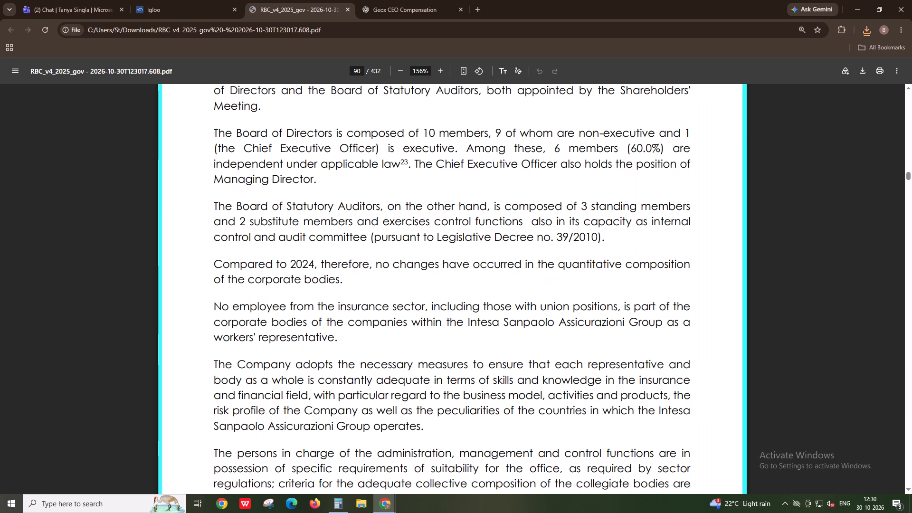
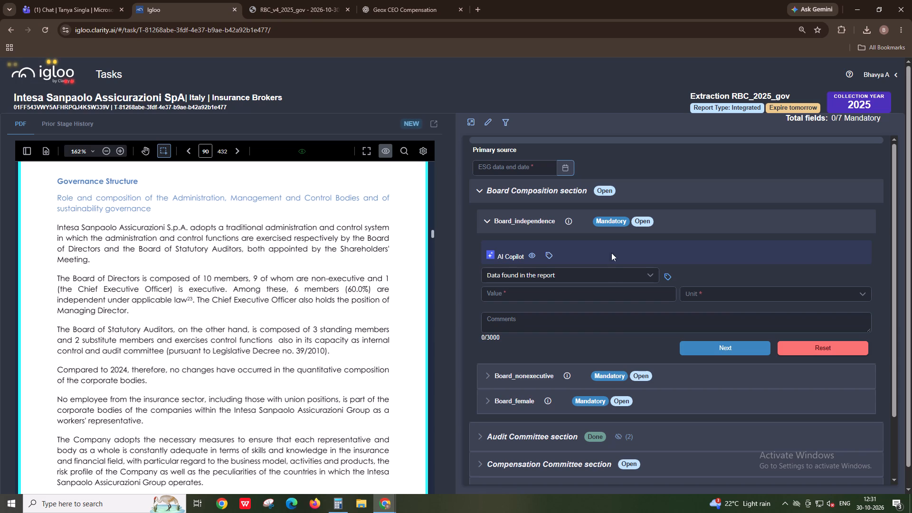
Enter 60 as the Board_independence value and set its unit to %.
click(616, 286)
text(60)
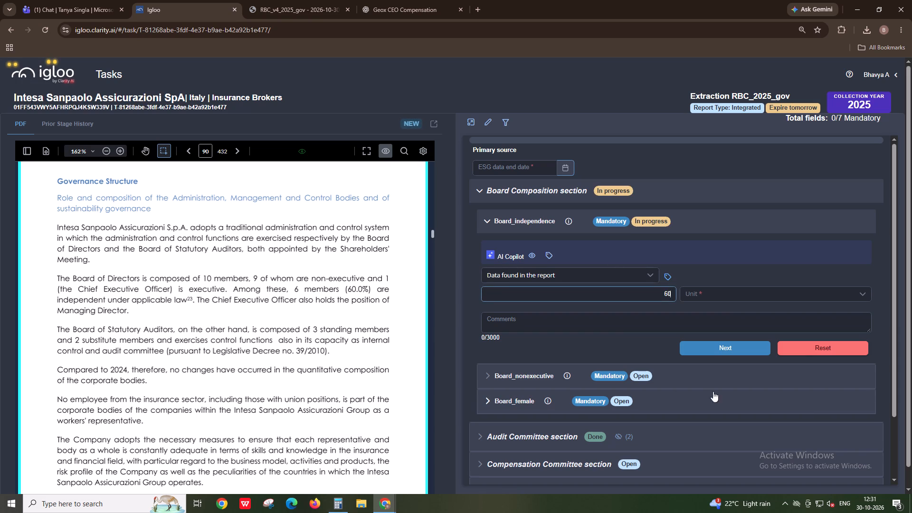
click(720, 299)
click(714, 310)
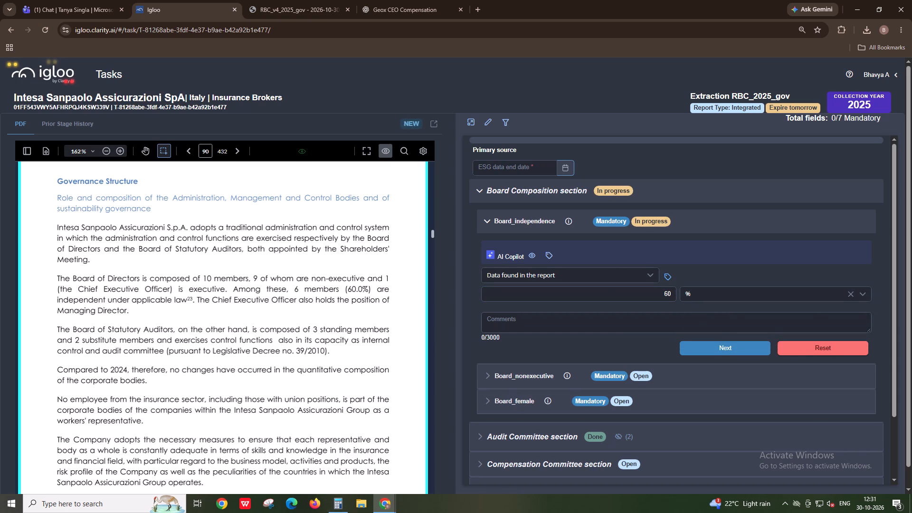
Copy the page 90 passage from "The Board of Directors is composed of 10 members" through "independent under applicable law" into the Board_independence comments.
click(54, 276)
drag(58, 275, 158, 299)
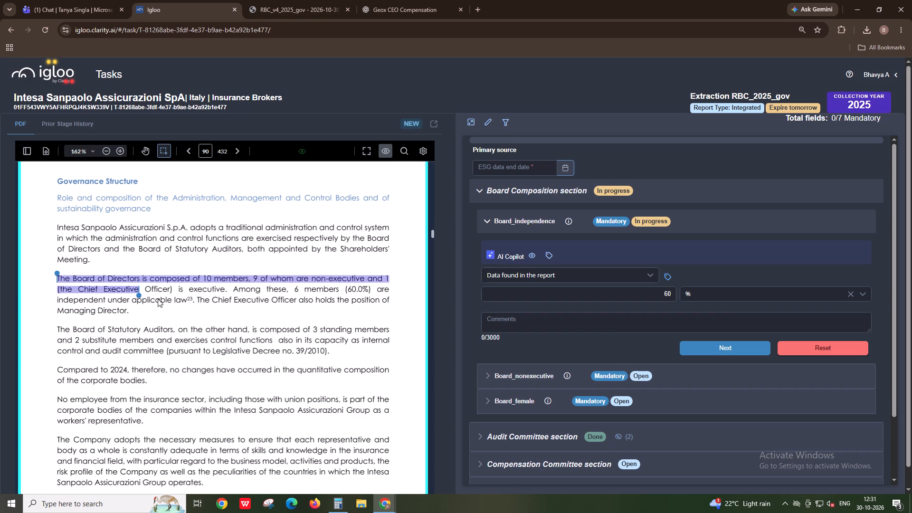
drag(158, 299, 186, 305)
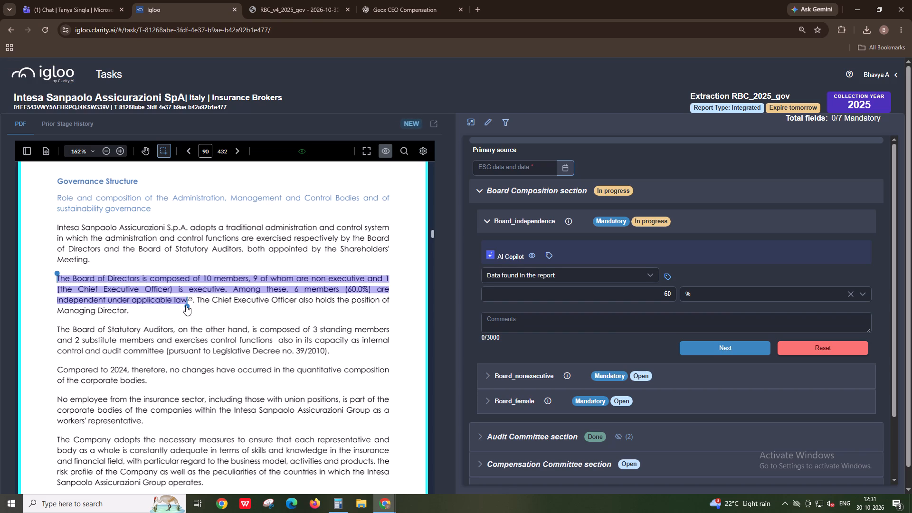
key(ctrl+c)
click(519, 322)
key(ctrl+v)
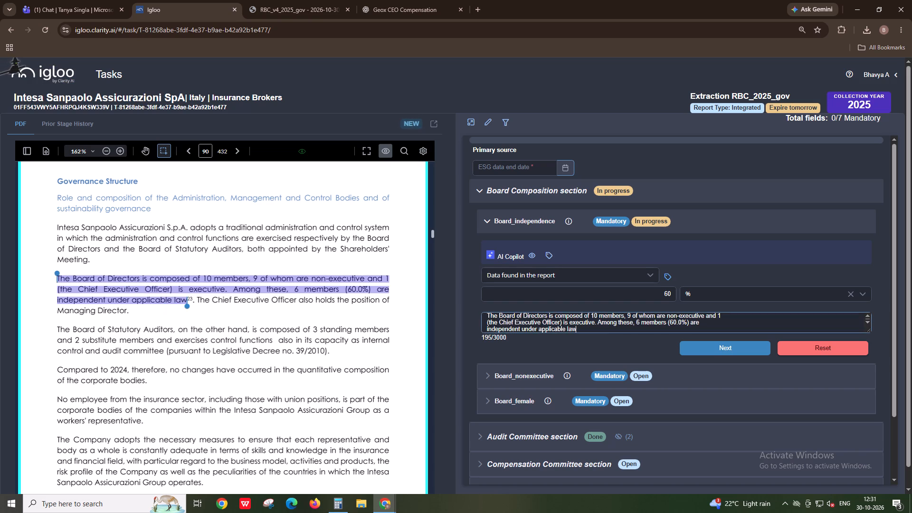
Search the downloaded report PDF for "board of dir" and go through the matches for board composition information.
scroll(86, 410, down, 6)
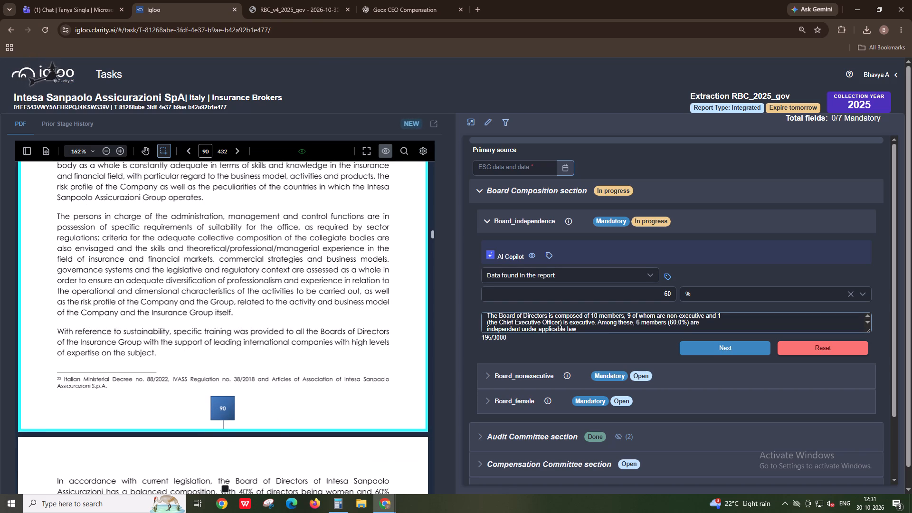
scroll(86, 411, up, 4)
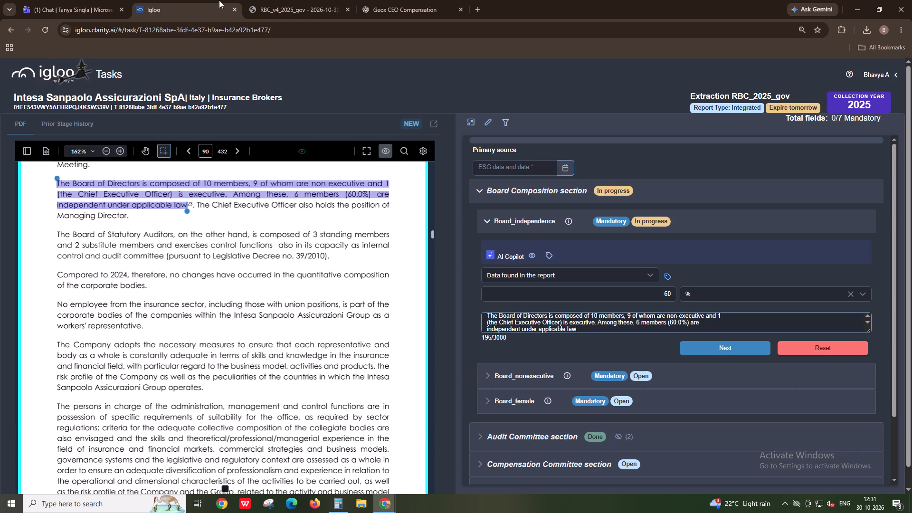
click(272, 0)
key(ctrl+f)
text(board of dir)
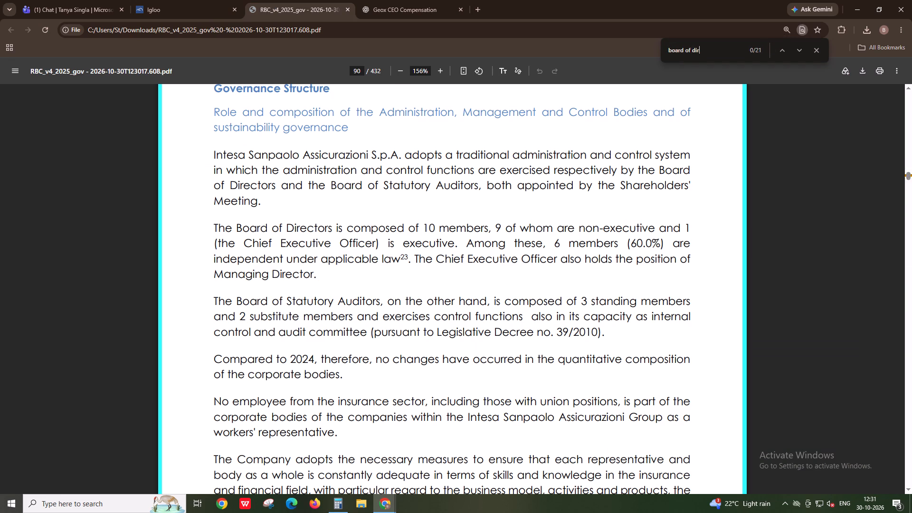
key(Return)
key(Return)
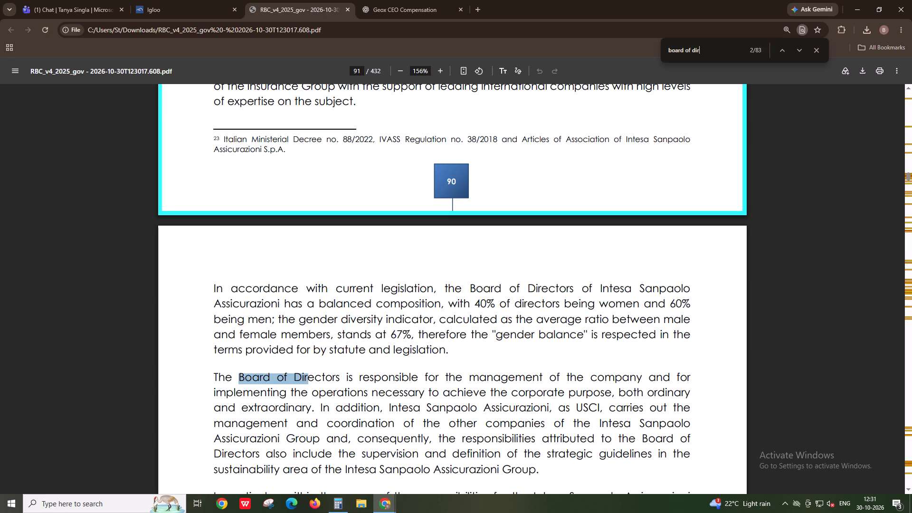
key(Return)
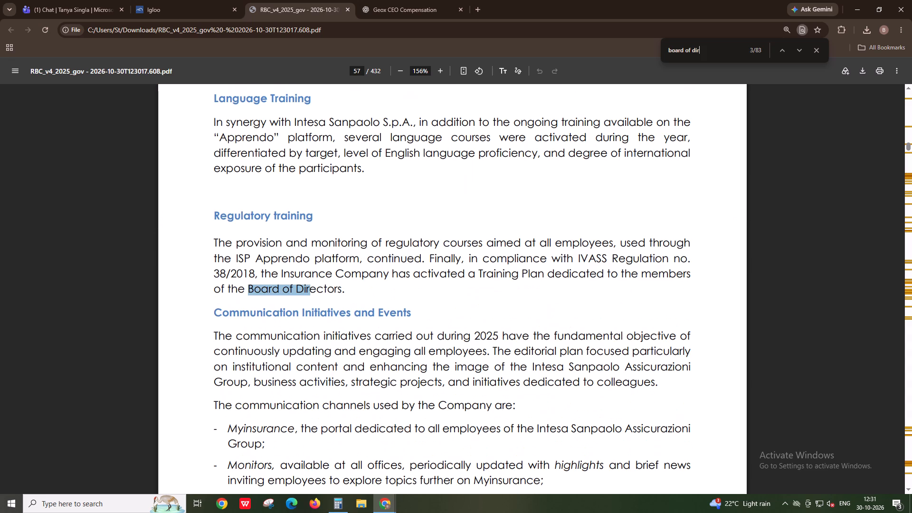
key(Return)
key(Return)
key(Return)
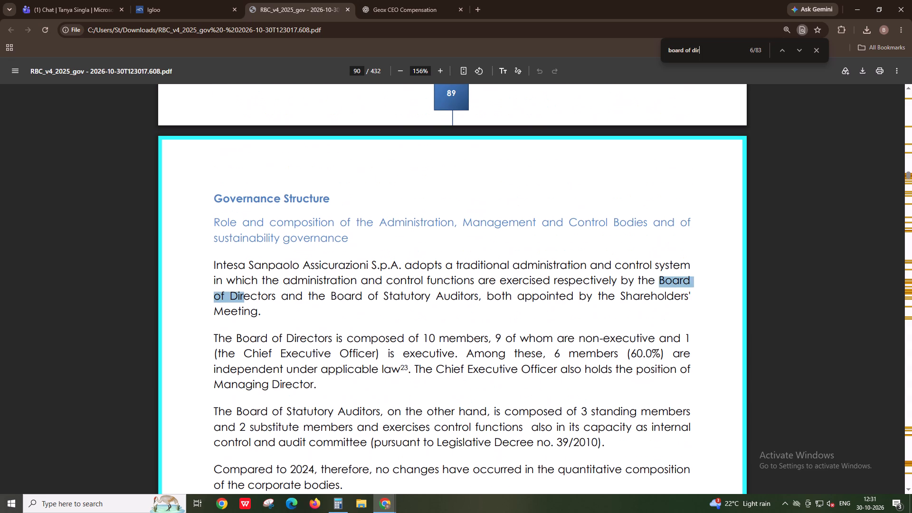
key(Return)
key(Return)
key(Return)
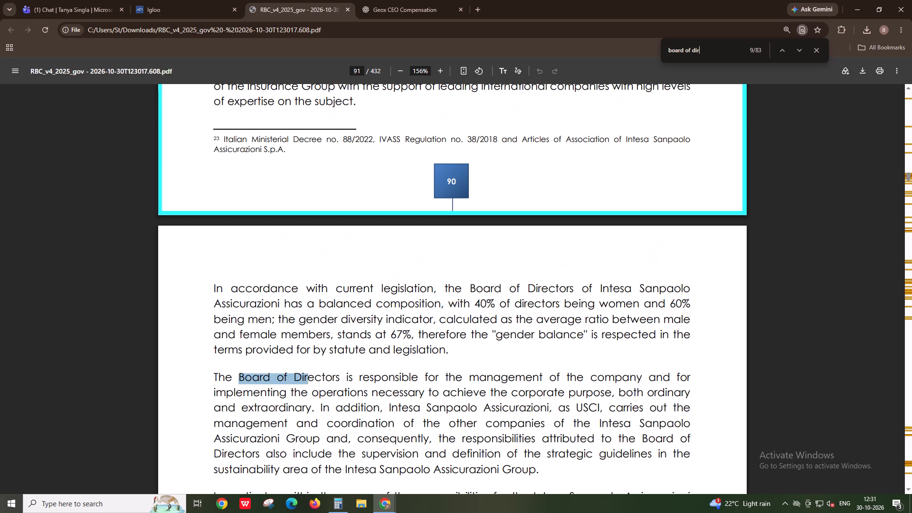
key(Return)
key(Return)
key(Return)
key(Return)
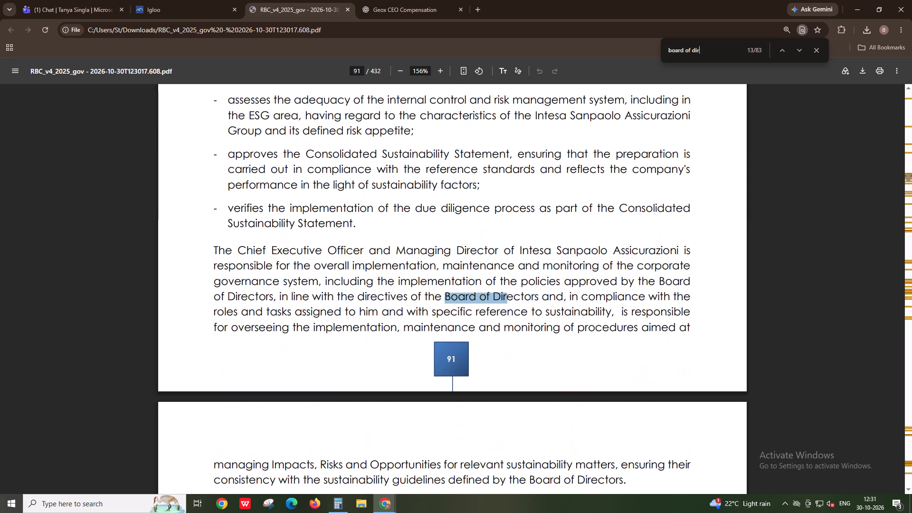
key(Return)
key(Return)
key(Return)
key(Return)
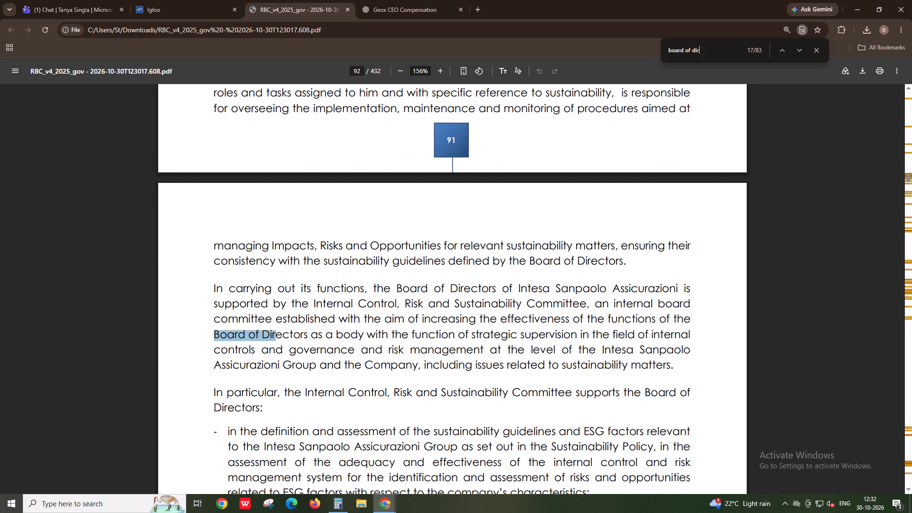
key(Return)
key(Return)
key(Return)
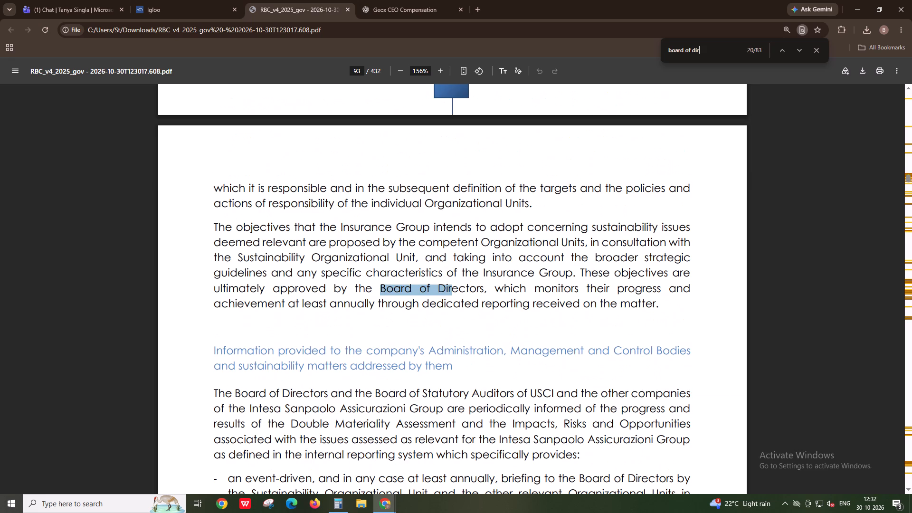
key(Return)
key(Return)
key(Return)
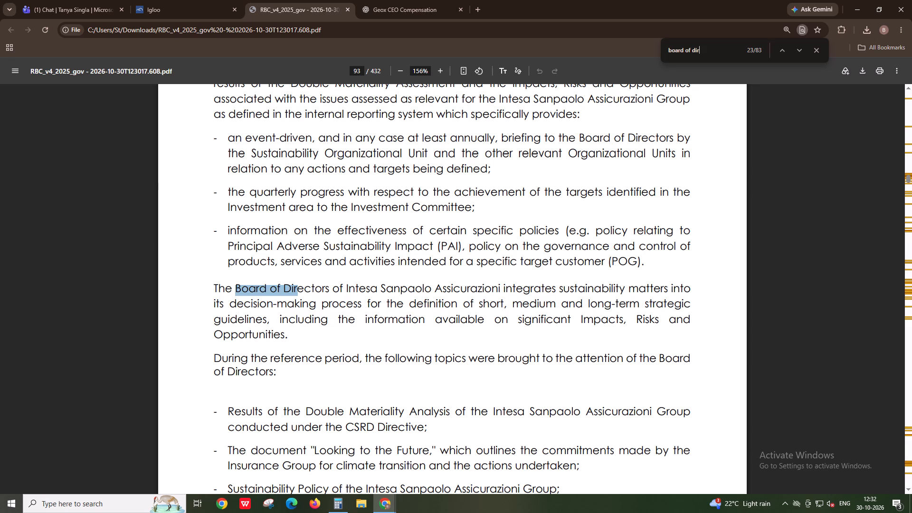
key(Return)
key(Return)
key(Return)
key(Return)
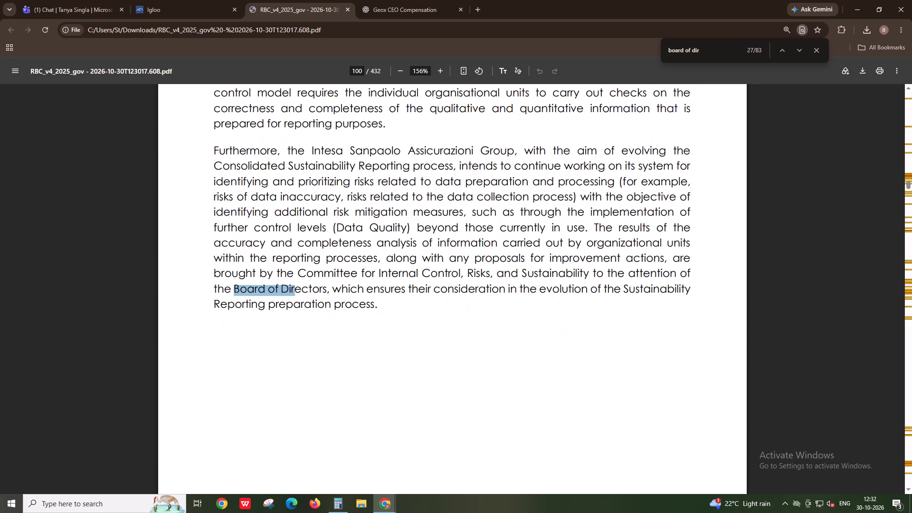
key(Return)
key(Return)
key(Return)
key(Return)
key(Return)
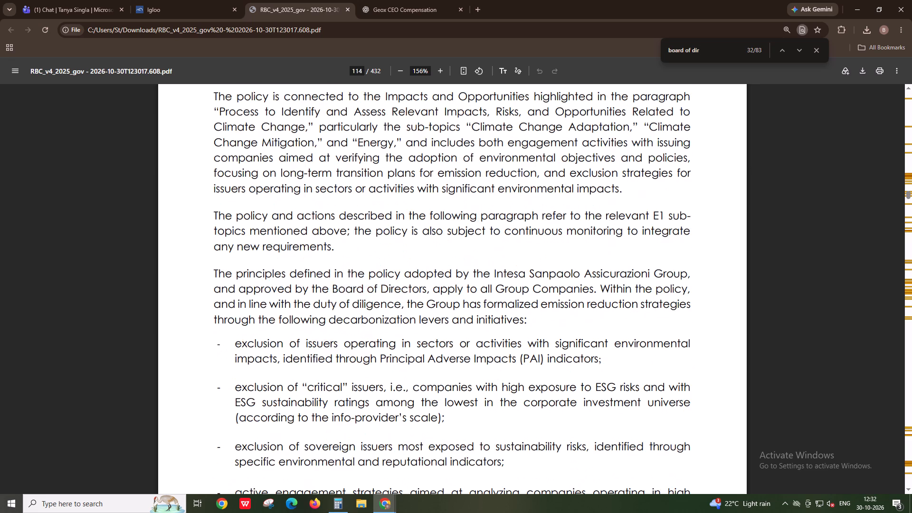
key(Return)
key(Return)
key(Return)
key(Return)
key(Return)
key(Return)
key(Return)
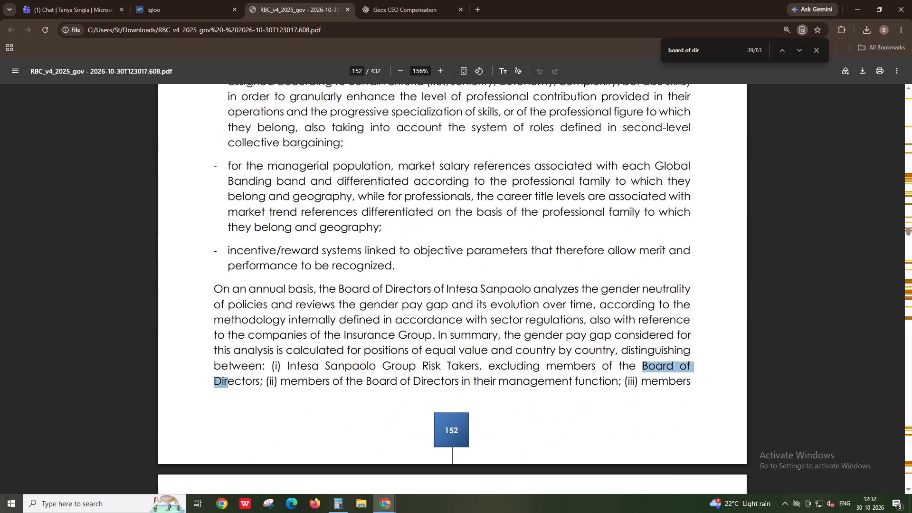
key(Return)
key(Return)
key(Return)
key(Return)
key(Return)
key(Return)
key(Return)
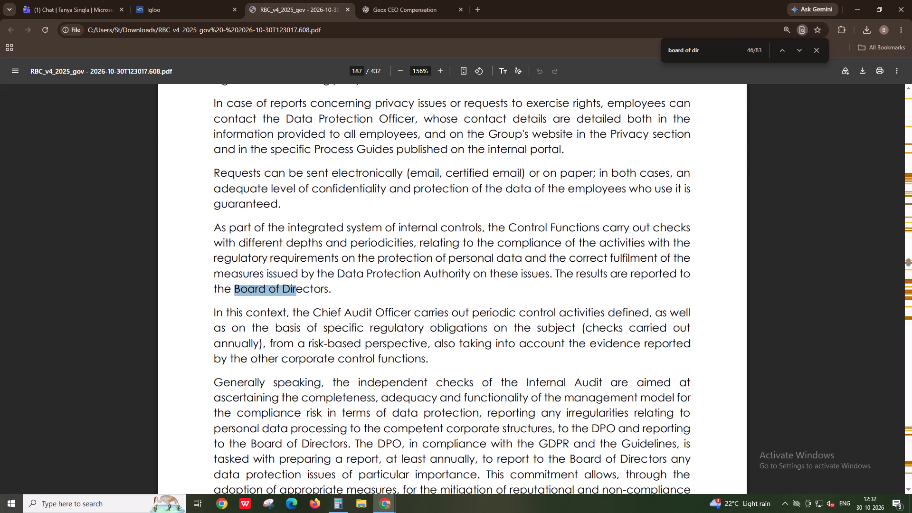
key(Return)
key(Return)
key(Return)
key(Return)
key(Return)
key(Return)
key(Return)
key(Return)
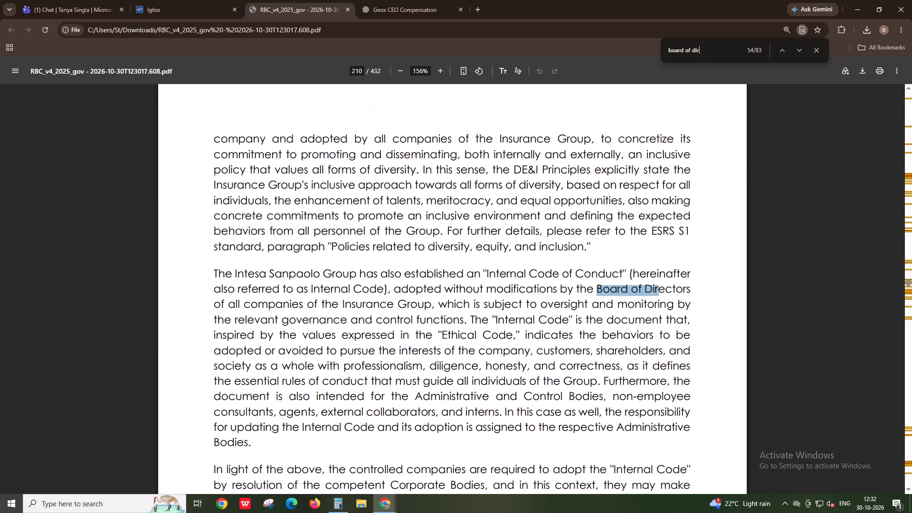
key(Return)
key(Return)
key(Return)
key(Return)
key(Return)
key(Return)
key(Return)
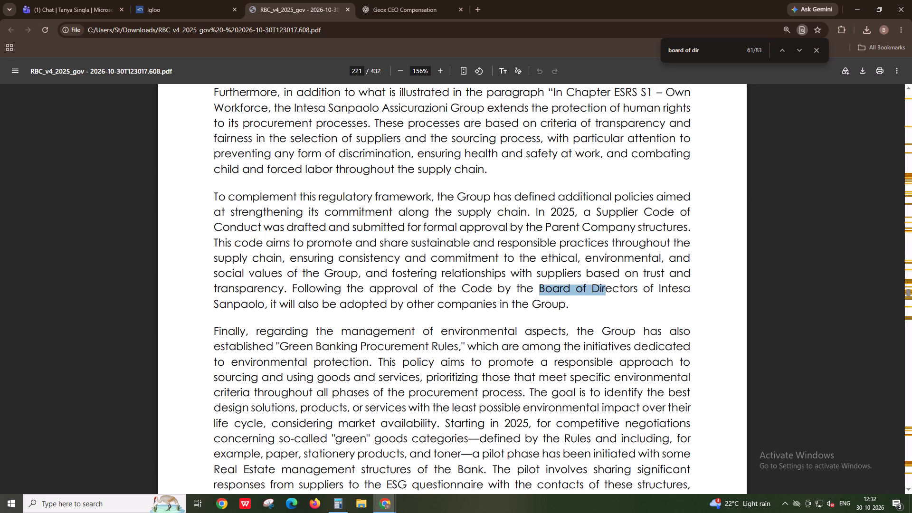
key(Return)
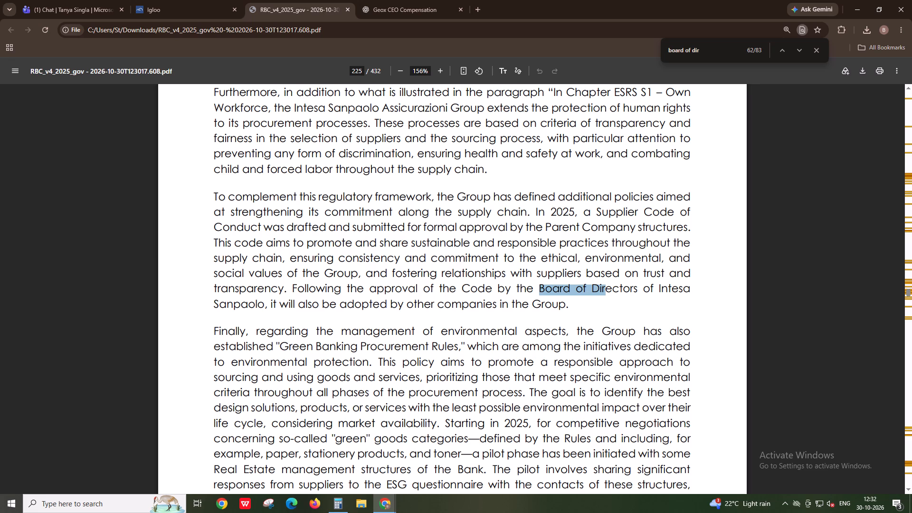
key(Return)
key(Return)
key(Return)
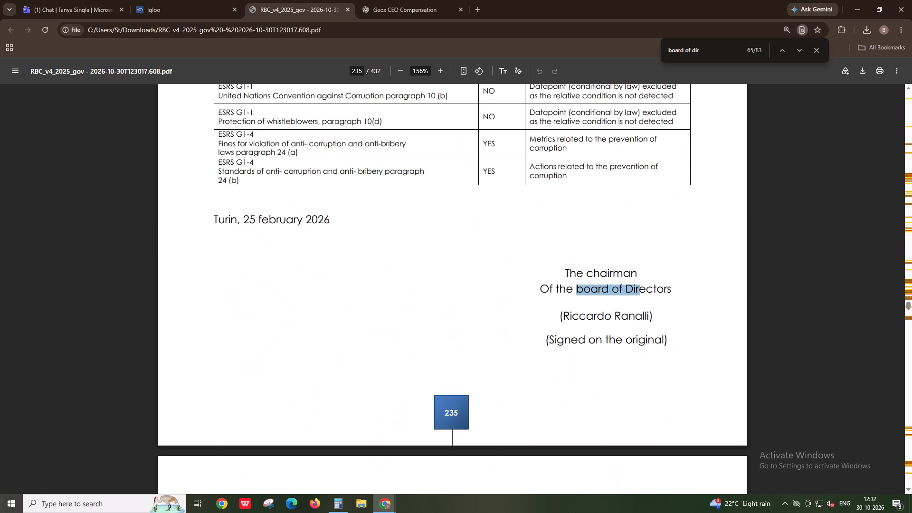
key(shift+Return)
key(Return)
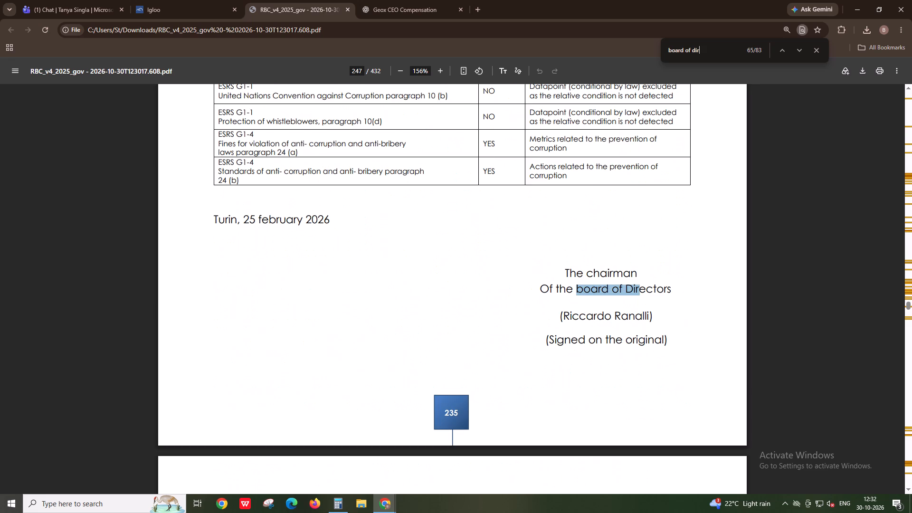
key(Return)
key(Return)
key(Return)
key(Return)
key(Return)
key(Return)
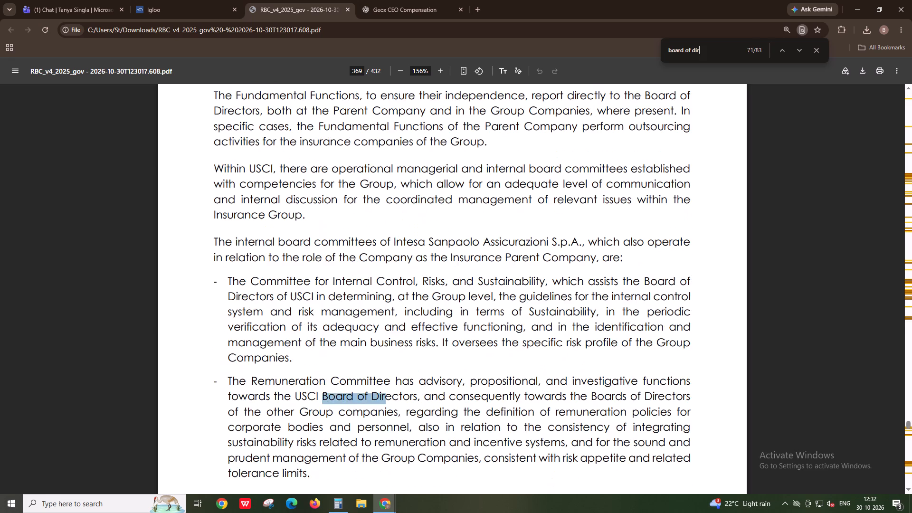
key(Return)
key(Return)
key(Return)
key(Return)
key(Return)
key(Return)
key(Return)
key(Return)
key(Return)
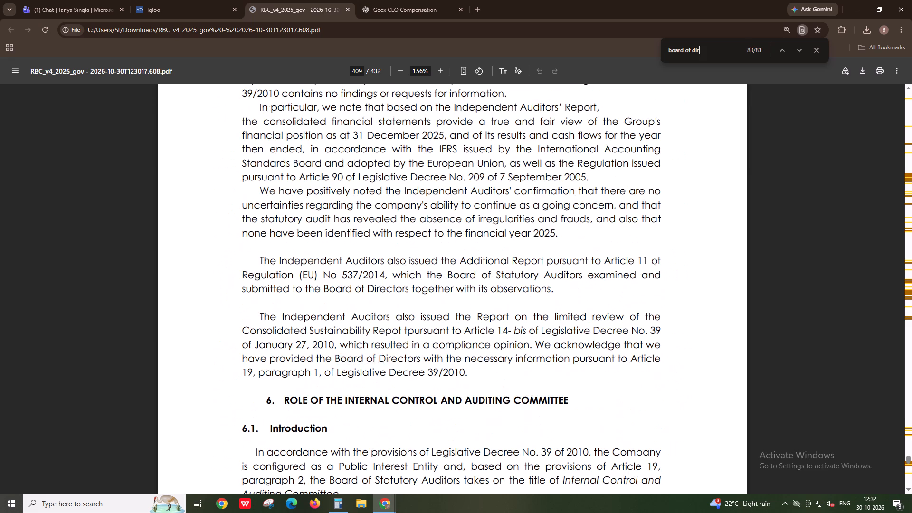
key(Return)
key(Return)
key(Return)
key(Return)
key(Return)
key(Return)
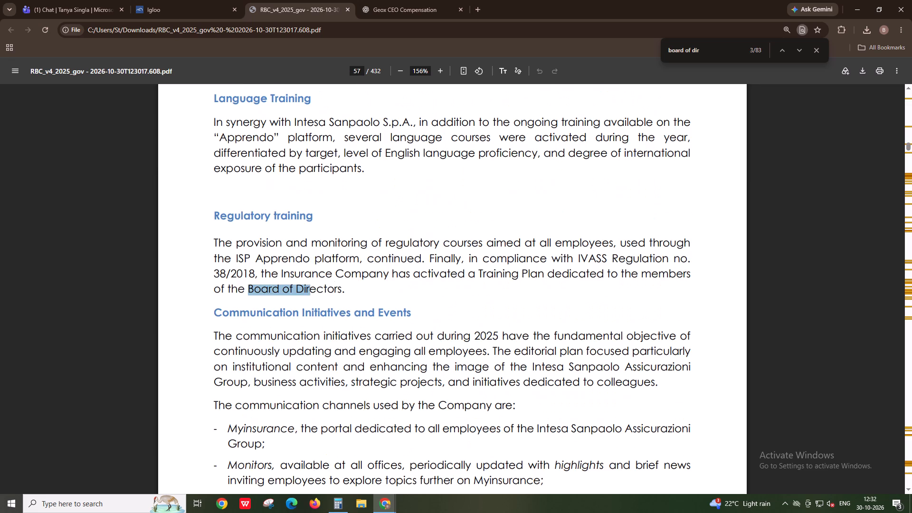
Go back to the first match on page 7 and review the Board of Directors list and its footnotes under Corporate bodies.
key(shift+Return)
key(shift+Return)
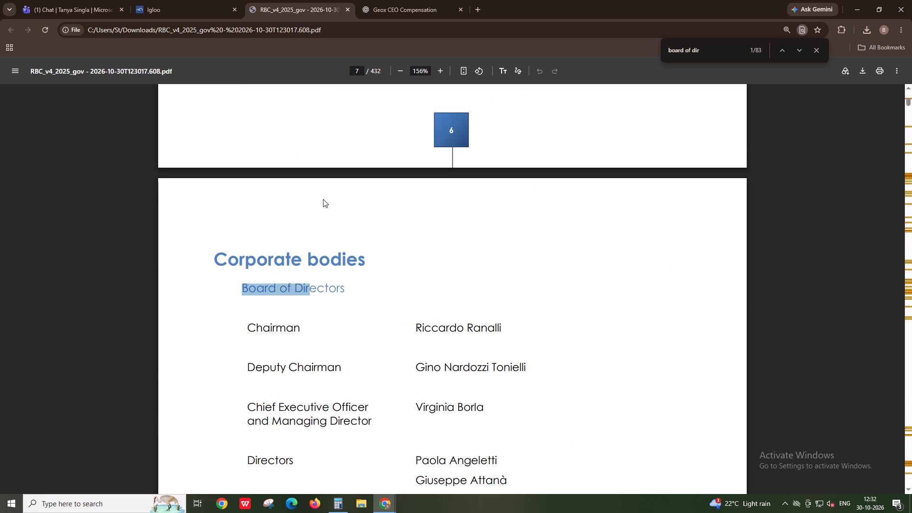
scroll(323, 199, down, 3)
ctrl+scroll(279, 266, down, 1)
scroll(266, 338, down, 4)
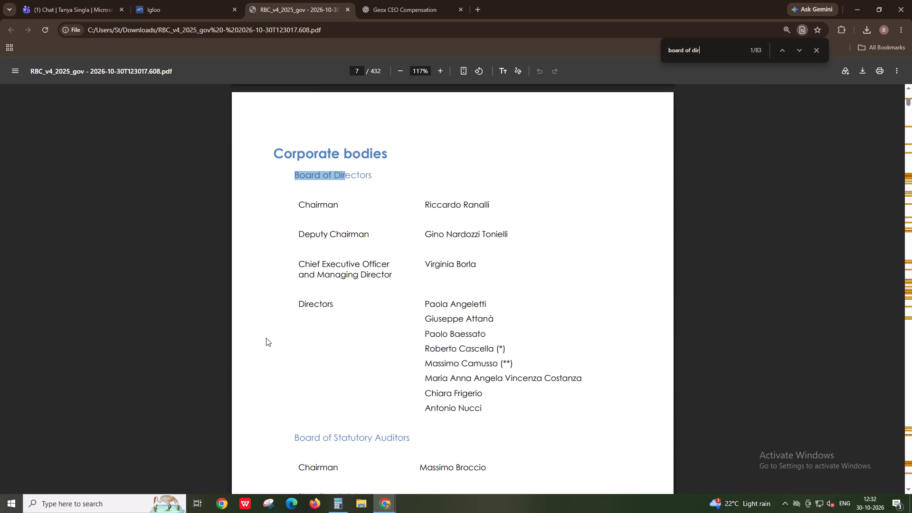
scroll(266, 338, up, 5)
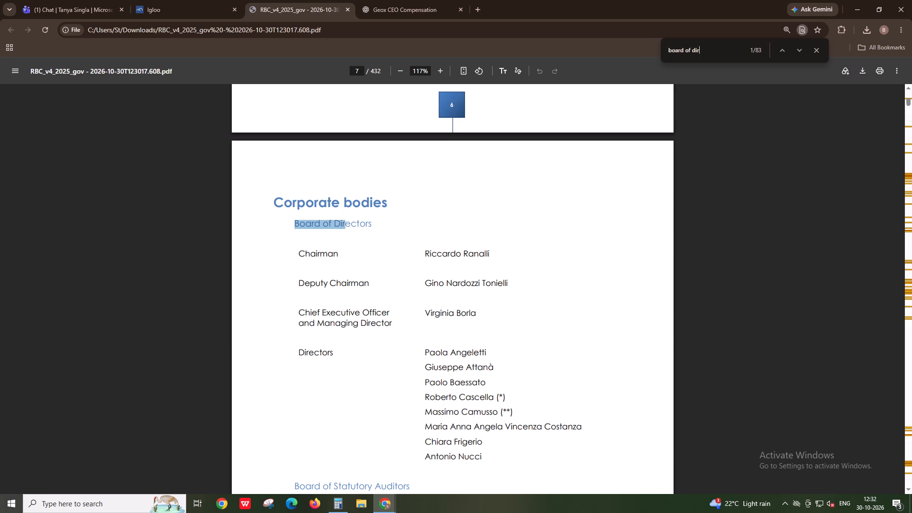
scroll(456, 439, down, 5)
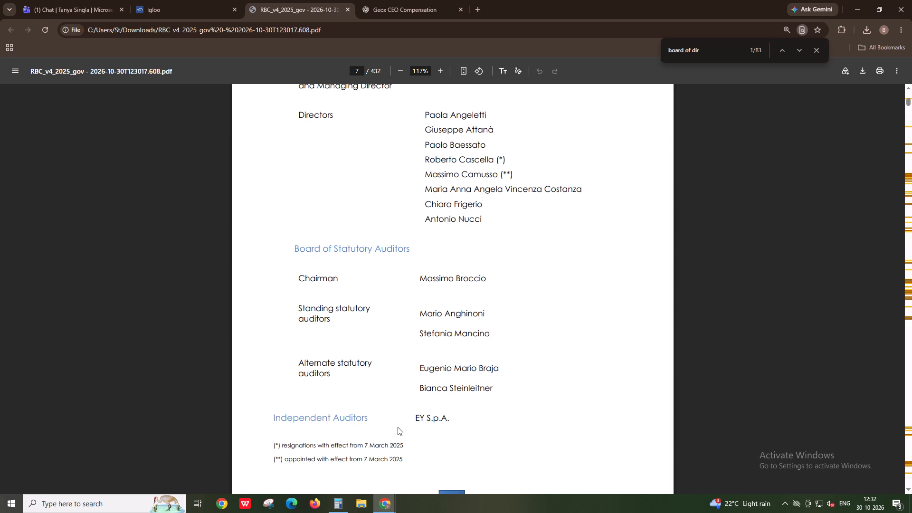
scroll(398, 427, up, 6)
scroll(506, 470, down, 2)
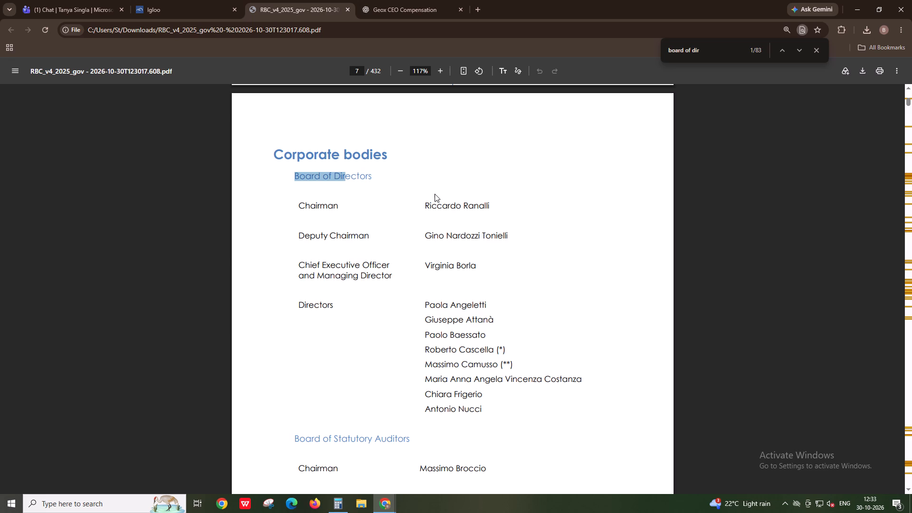
Remove the line breaks from the pasted passage in the Board_independence comments in Igloo so the text runs continuously.
click(144, 0)
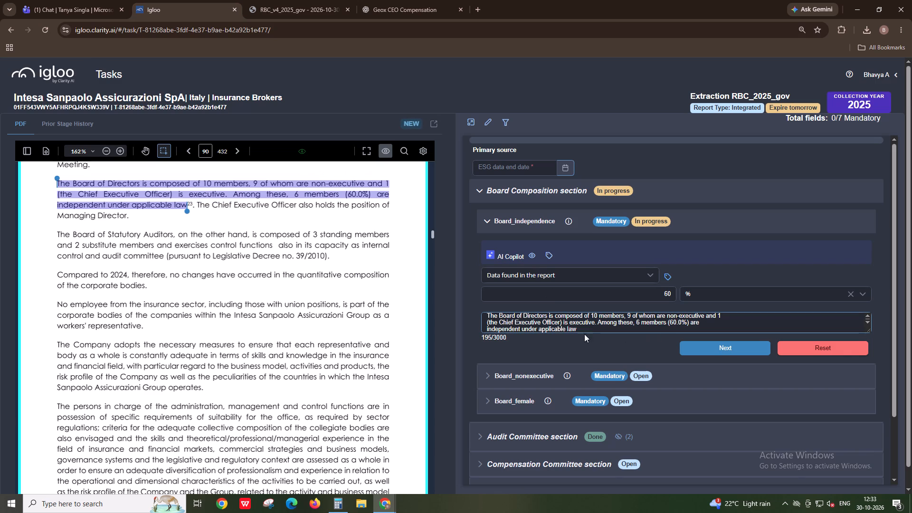
click(485, 330)
key(BackSpace)
key(space)
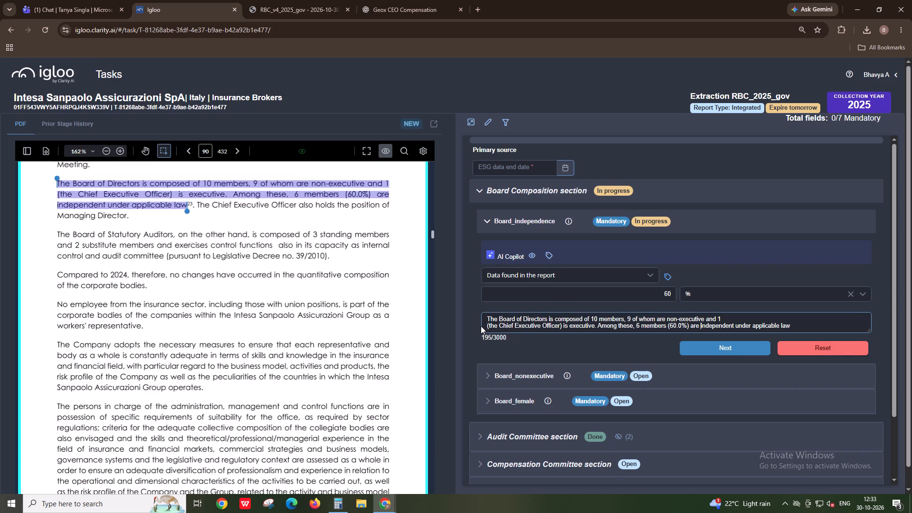
click(481, 326)
click(485, 325)
key(BackSpace)
key(space)
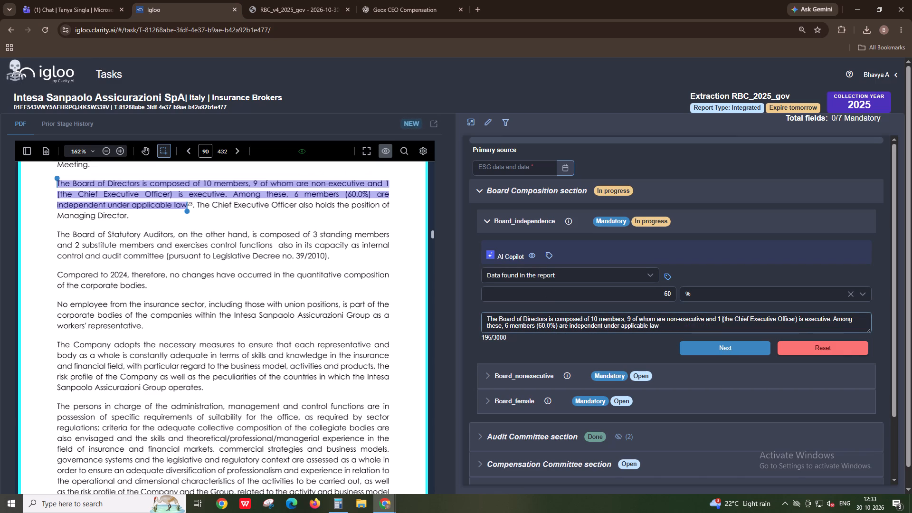
Annotate the page 90 paragraph from "The Board of Directors is composed of 10 members" to "Managing Director" for Board_independence and complete the field.
click(669, 277)
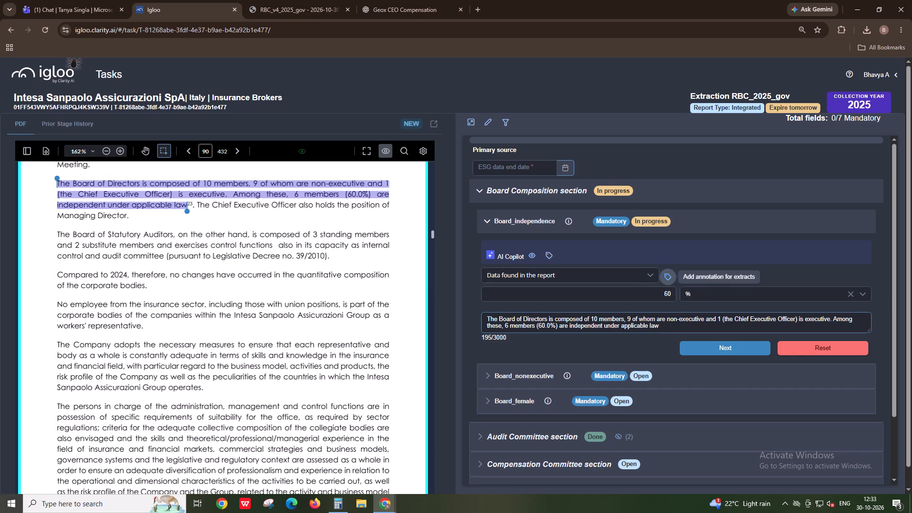
drag(52, 178, 133, 219)
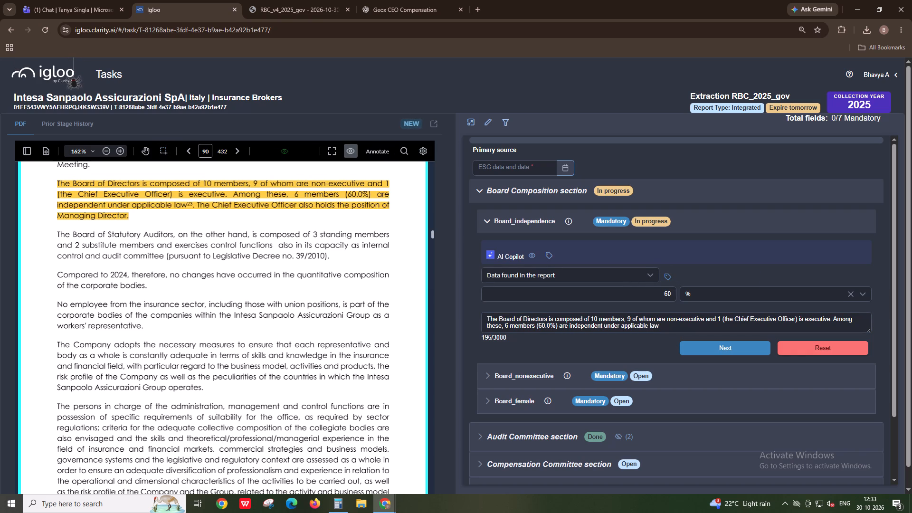
drag(133, 219, 133, 219)
click(58, 128)
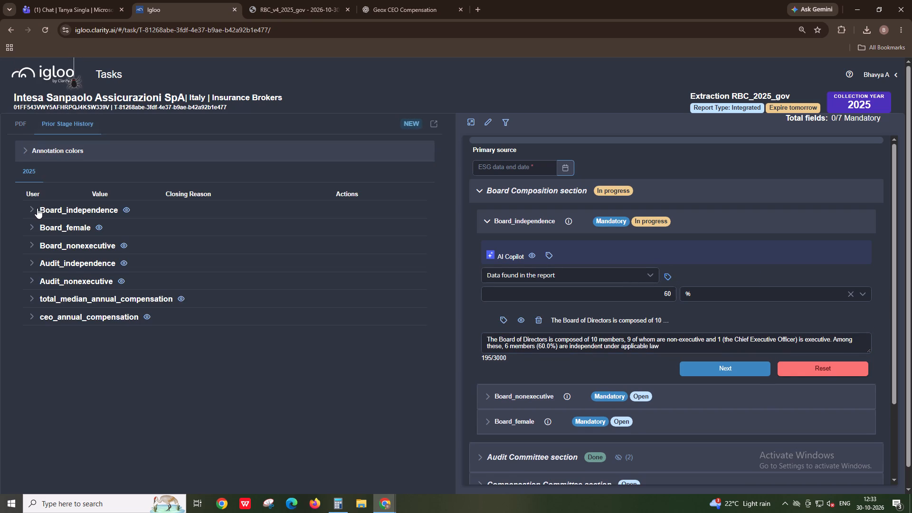
click(37, 208)
click(37, 208)
click(17, 124)
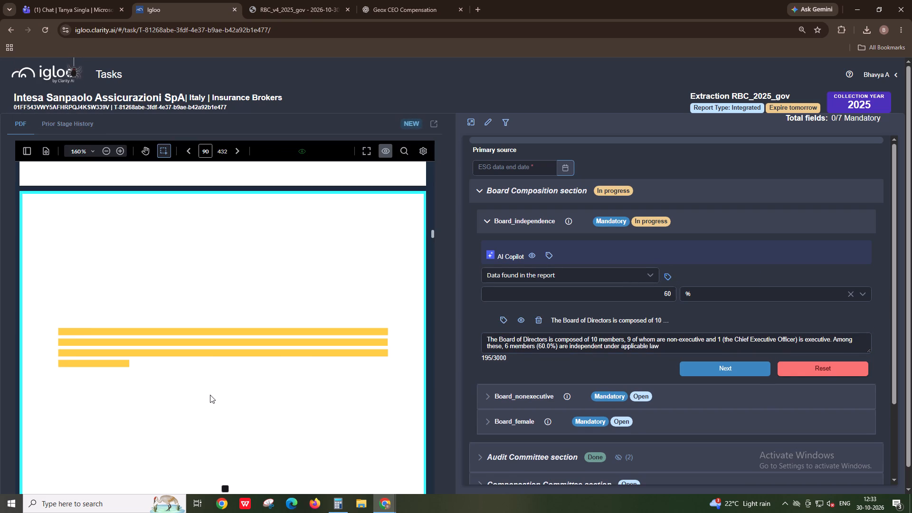
ctrl+scroll(210, 395, down, 1)
ctrl+scroll(210, 395, up, 1)
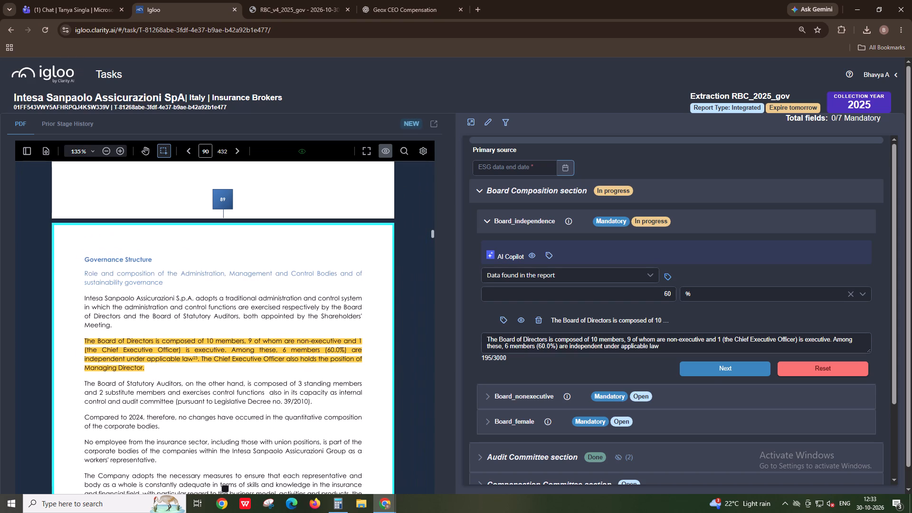
click(714, 366)
Enter 90 as the Board_nonexecutive value and set its unit to %.
click(604, 319)
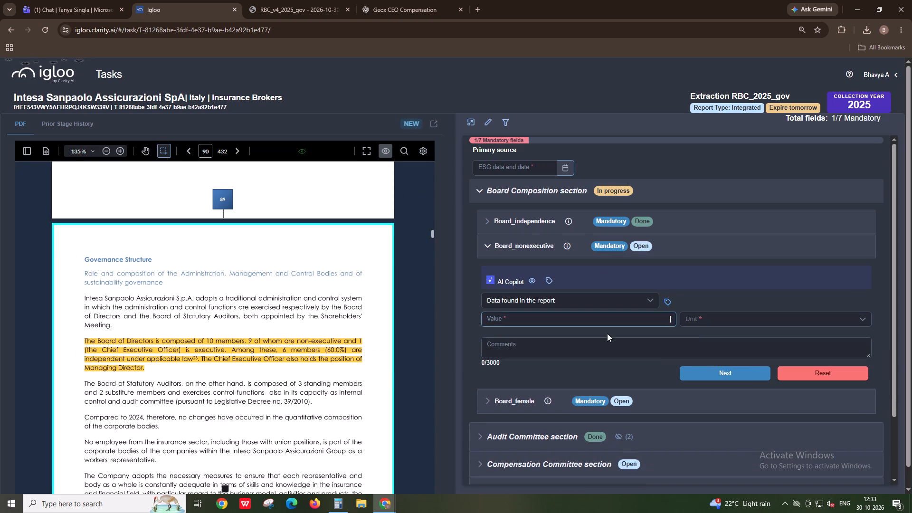
text(90)
click(692, 321)
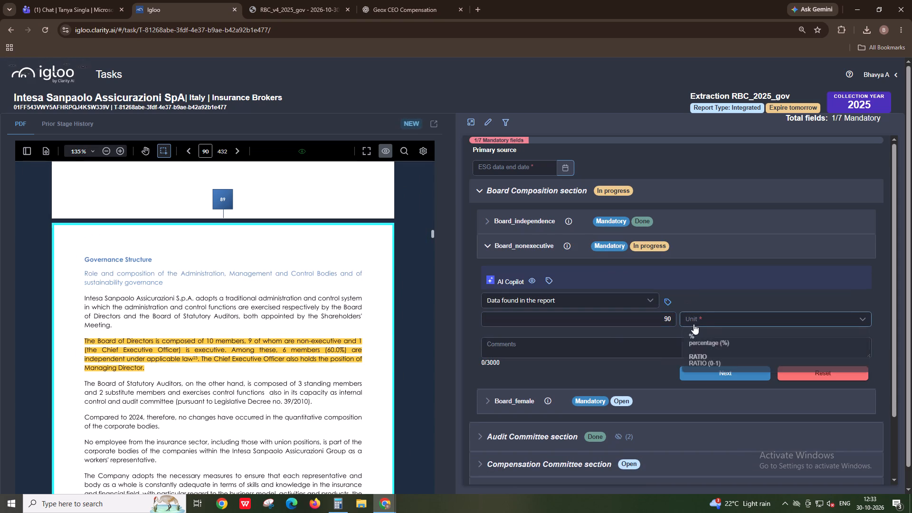
click(696, 337)
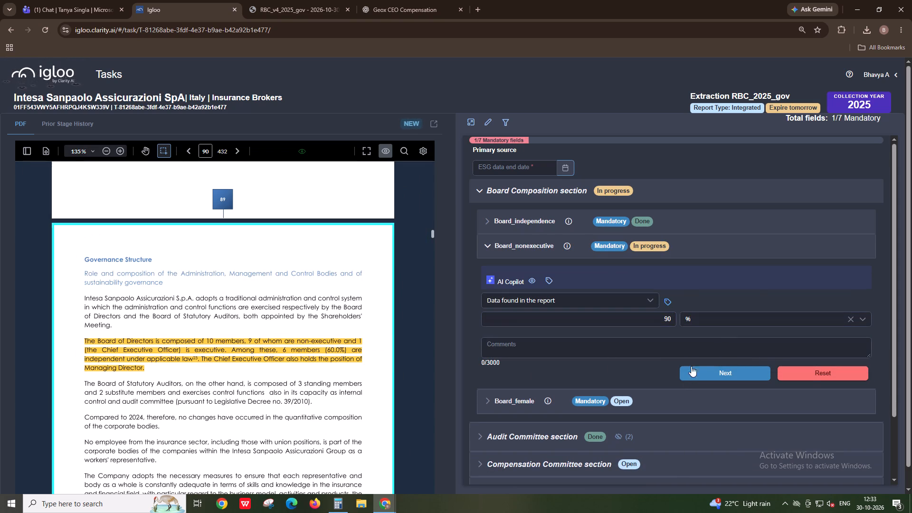
Annotate the same page 90 paragraph on the Board of Directors' composition as the extract for Board_nonexecutive.
click(669, 300)
drag(84, 339, 87, 341)
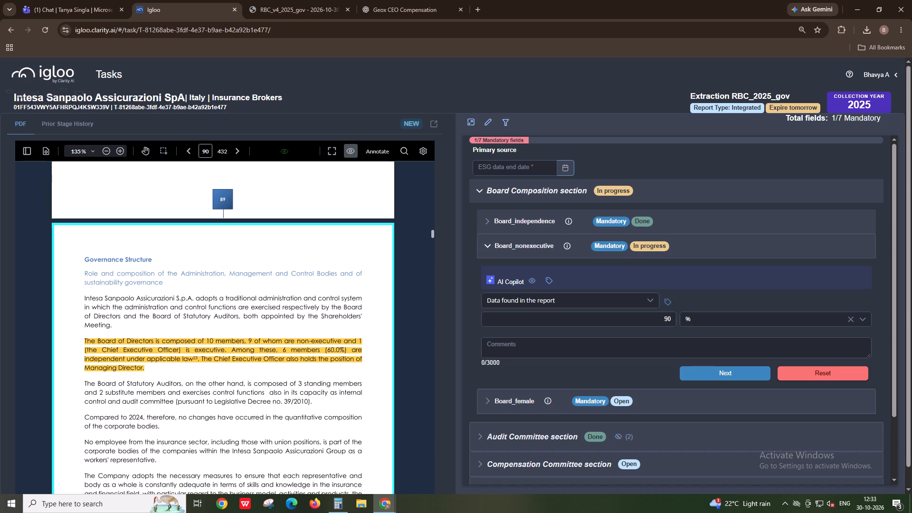
drag(87, 341, 146, 367)
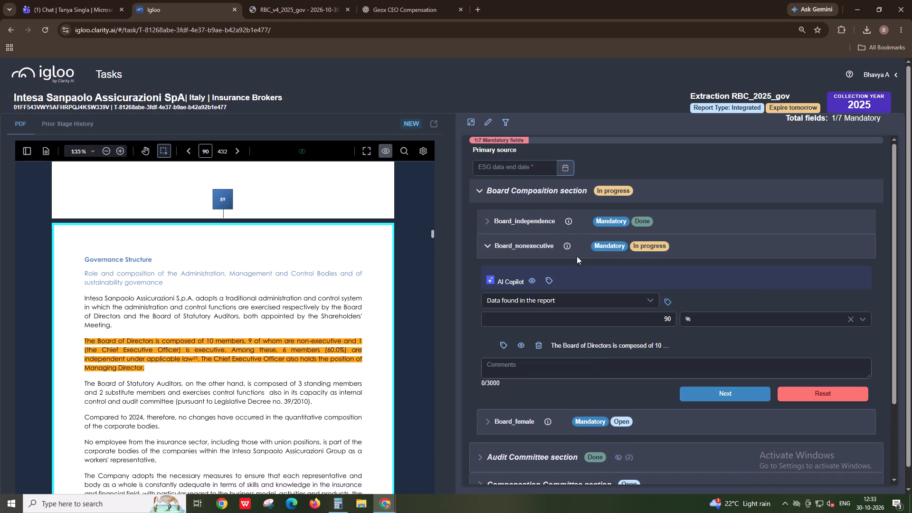
Reuse the Board_independence comment text as the Board_nonexecutive comment and complete the field.
click(566, 221)
alt+click(561, 350)
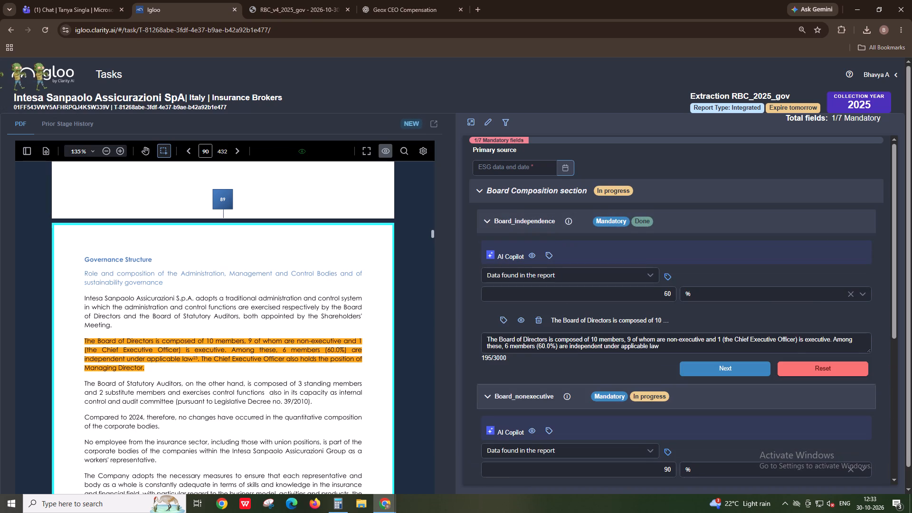
scroll(564, 351, down, 2)
click(565, 433)
key(ctrl+v)
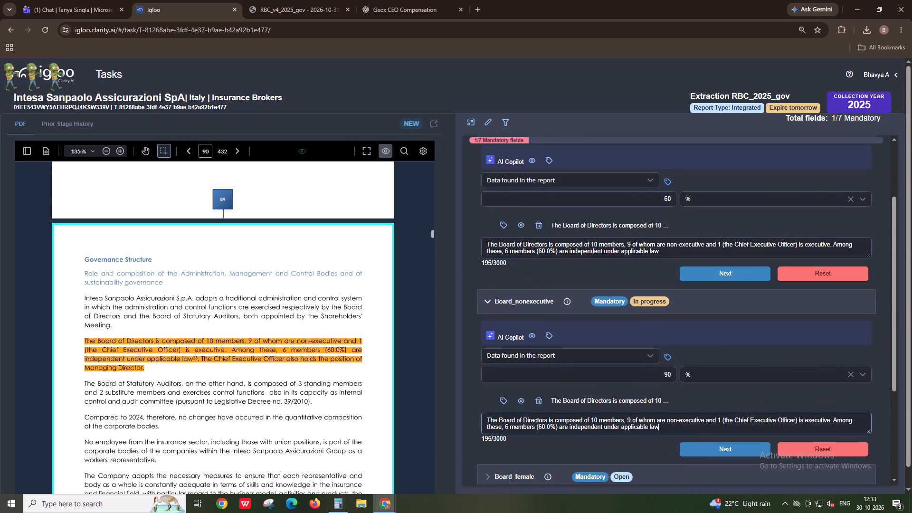
click(701, 452)
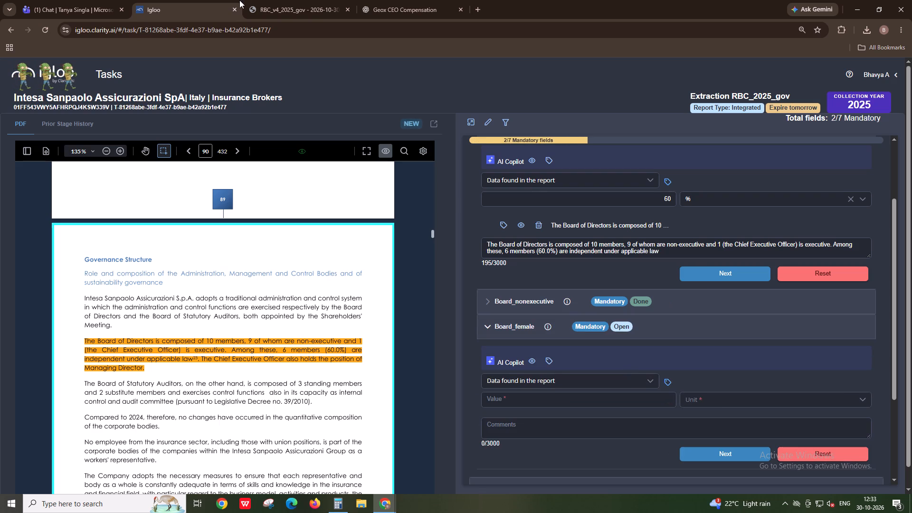
Search the web for Intesa Sanpaolo Assicurazioni SpA and open the company's website.
click(238, 0)
click(268, 0)
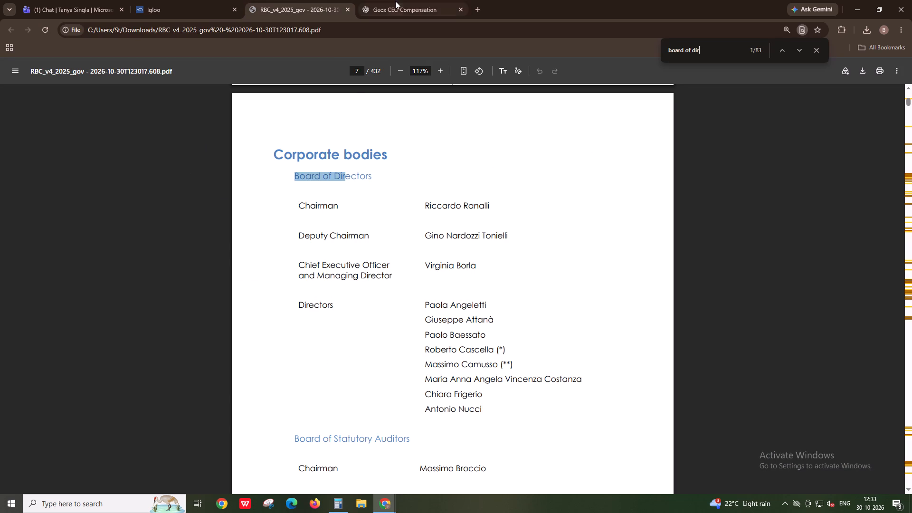
click(187, 0)
alt+click(49, 100)
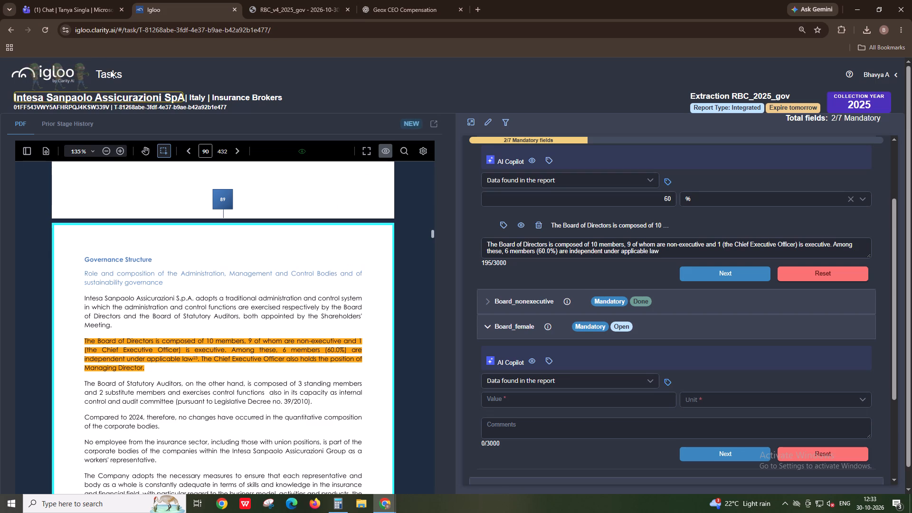
click(476, 7)
key(ctrl+v)
key(Return)
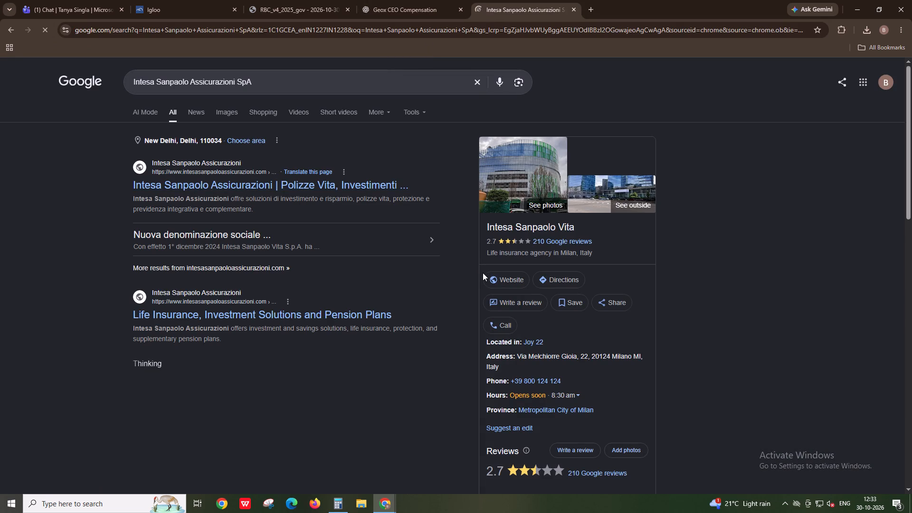
click(503, 275)
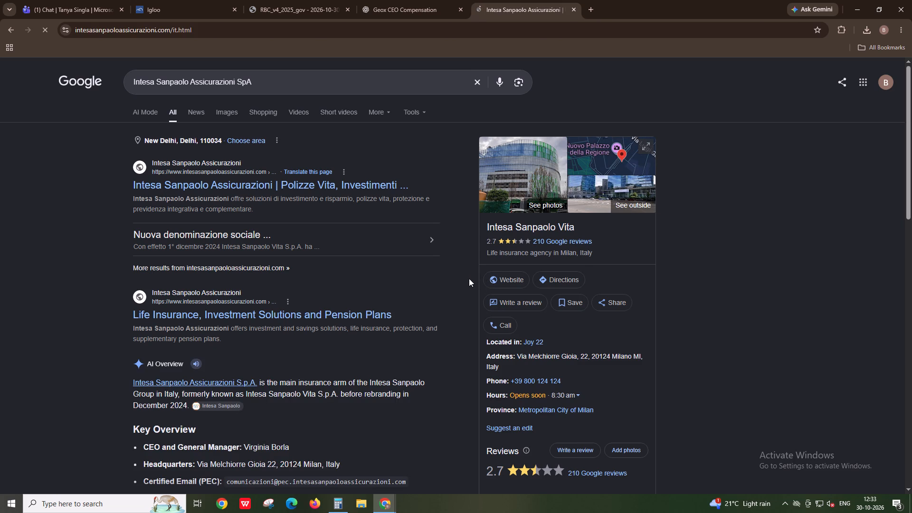
Translate the company website into English, look through its Who We Are section options, and close the site.
click(207, 0)
click(307, 0)
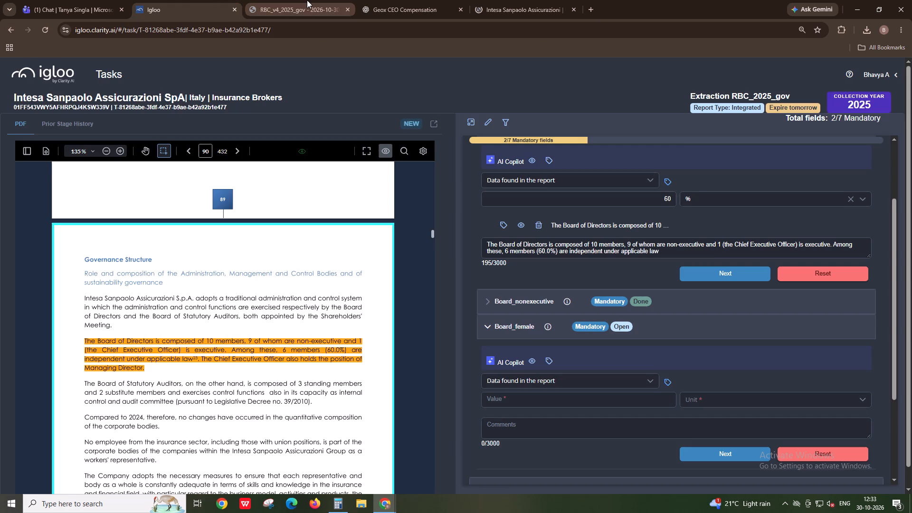
ctrl+scroll(437, 248, up, 2)
click(502, 0)
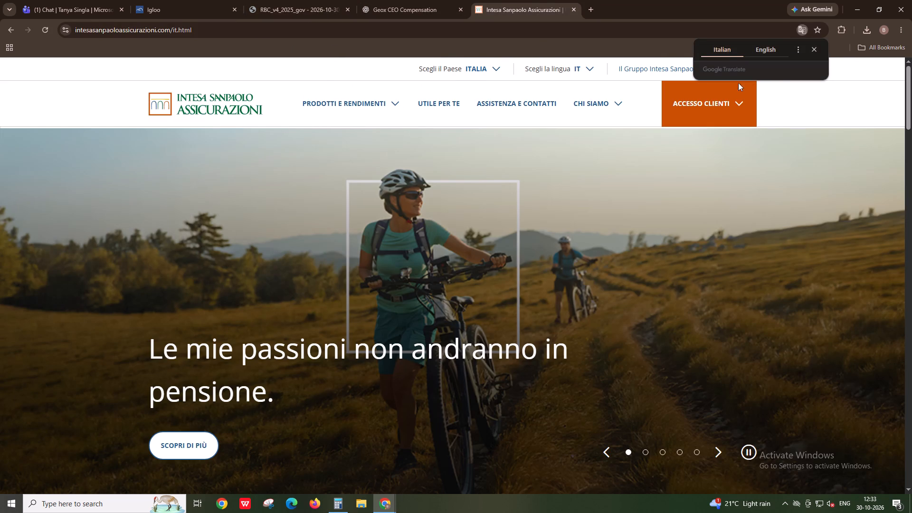
click(766, 49)
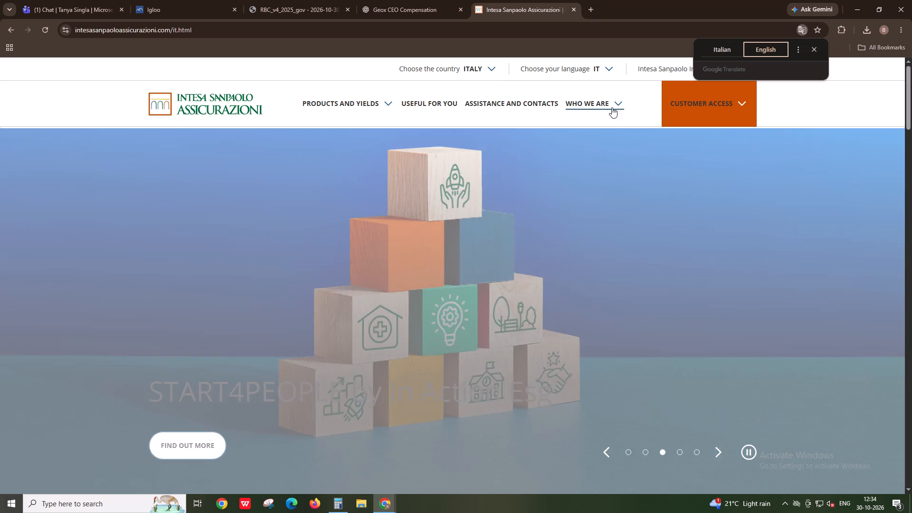
click(623, 102)
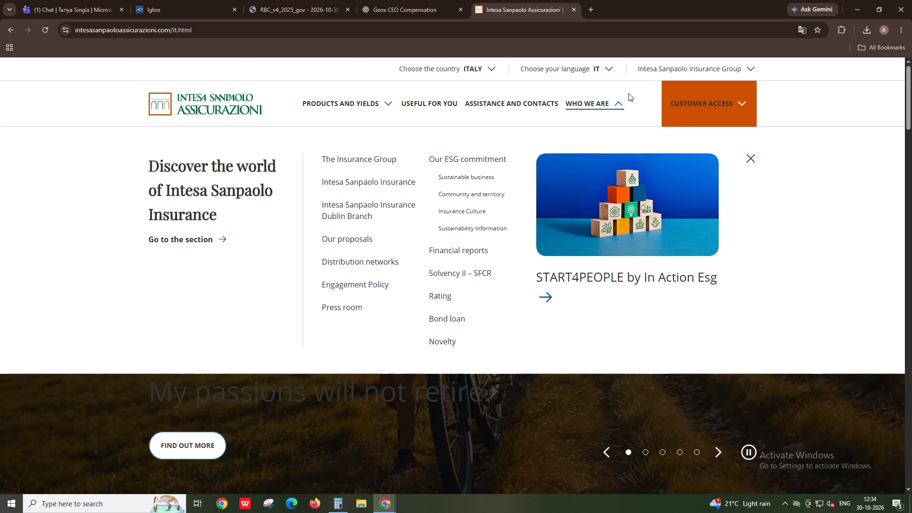
click(615, 106)
scroll(289, 405, down, 7)
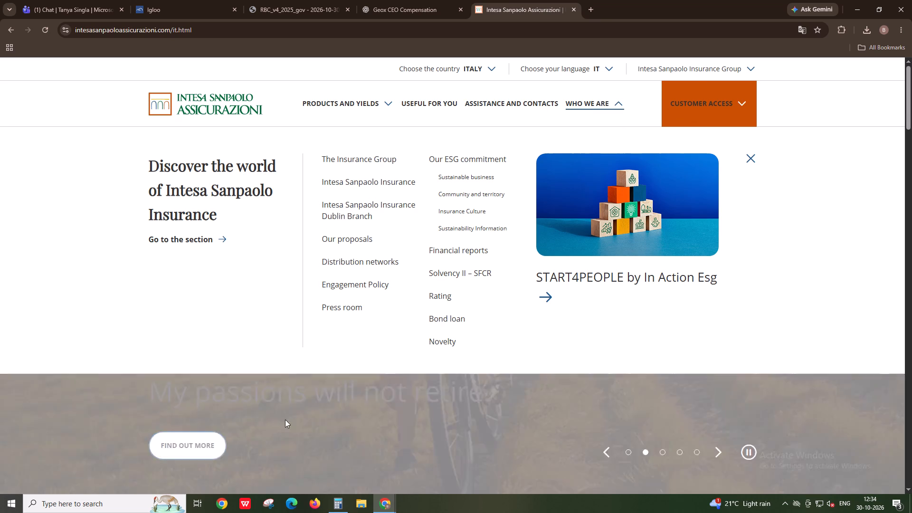
scroll(292, 419, down, 6)
middle_click(531, 0)
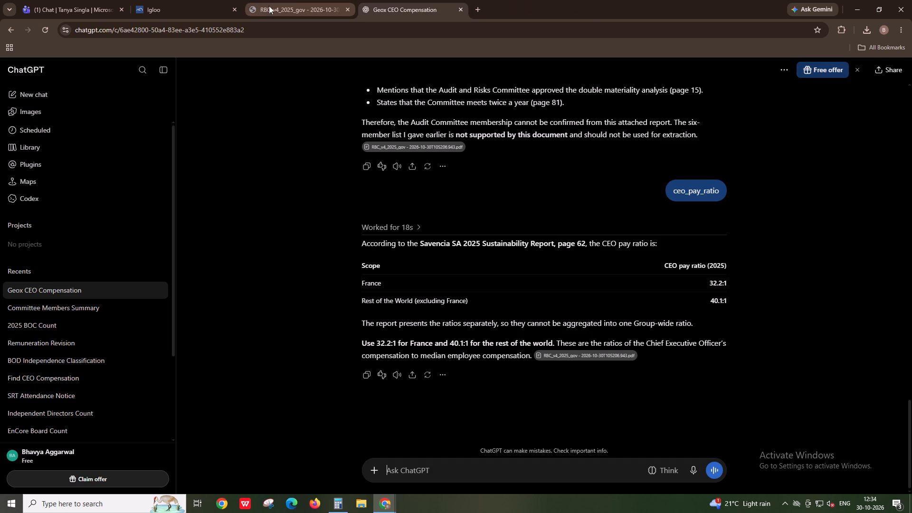
Search the web for the full name of the Chairman listed under Corporate bodies on page 7 of the report PDF.
click(260, 0)
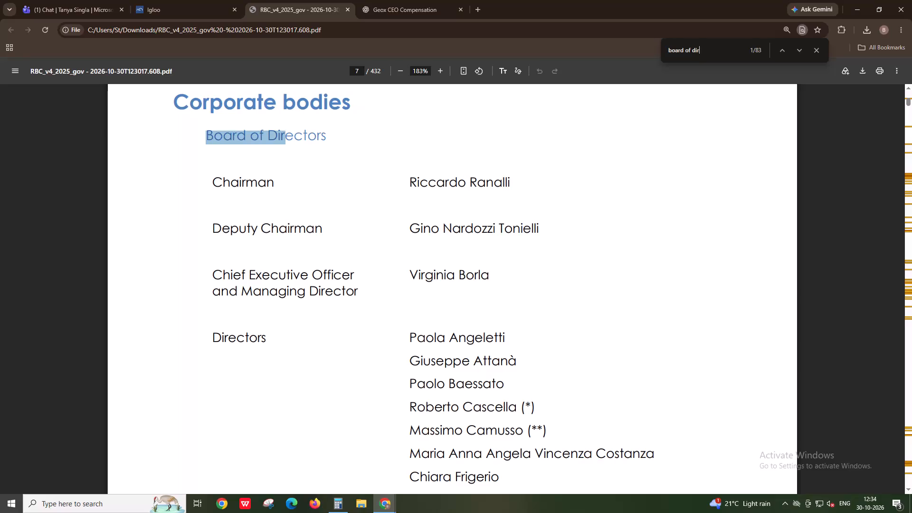
drag(408, 181, 527, 185)
key(ctrl+c)
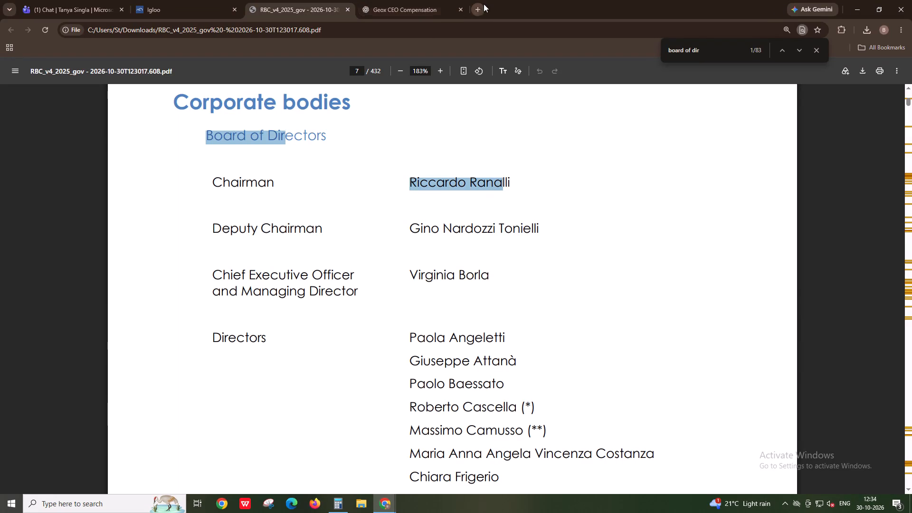
click(481, 9)
key(ctrl+v)
key(Return)
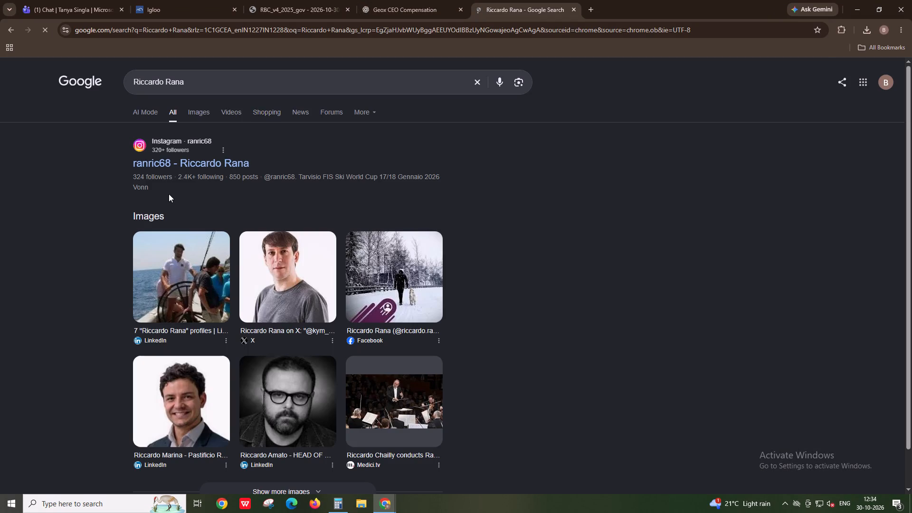
click(198, 0)
click(342, 0)
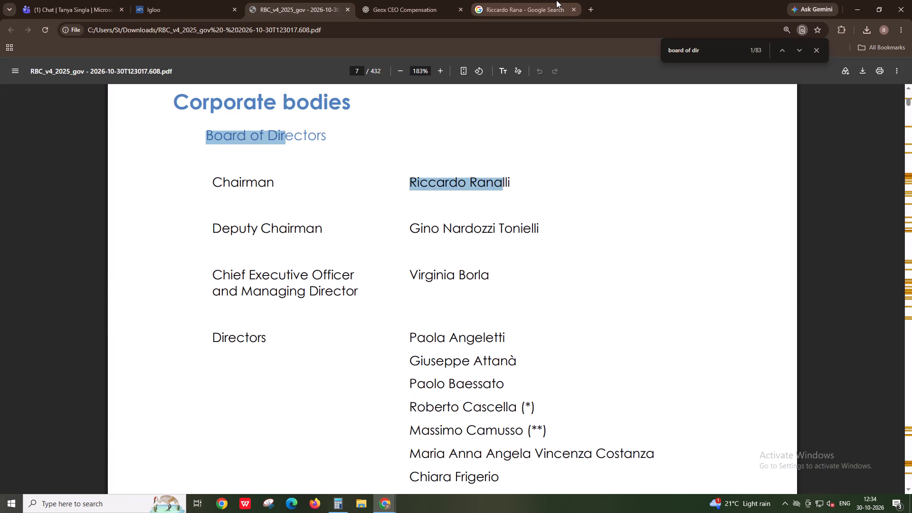
click(556, 0)
click(289, 84)
text(lli)
key(Return)
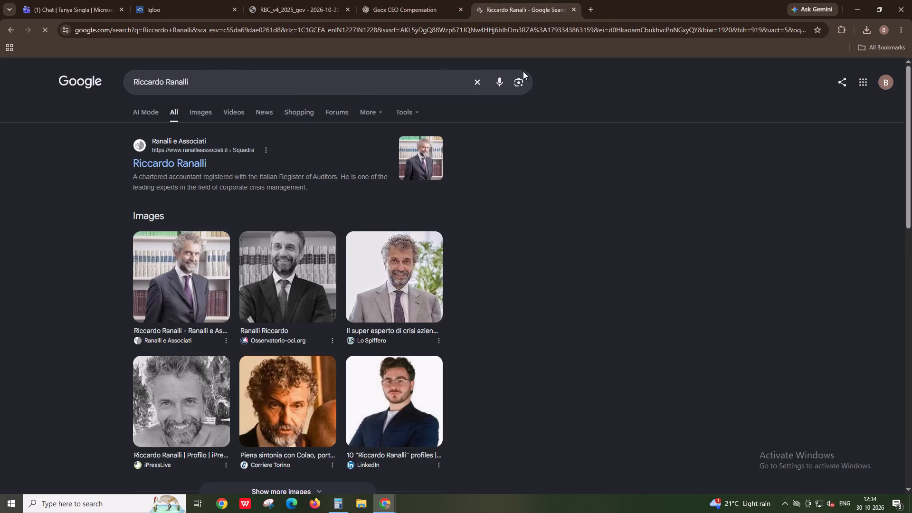
Search the web for the full name of the Deputy Chairman listed under Corporate bodies in the report PDF.
click(256, 0)
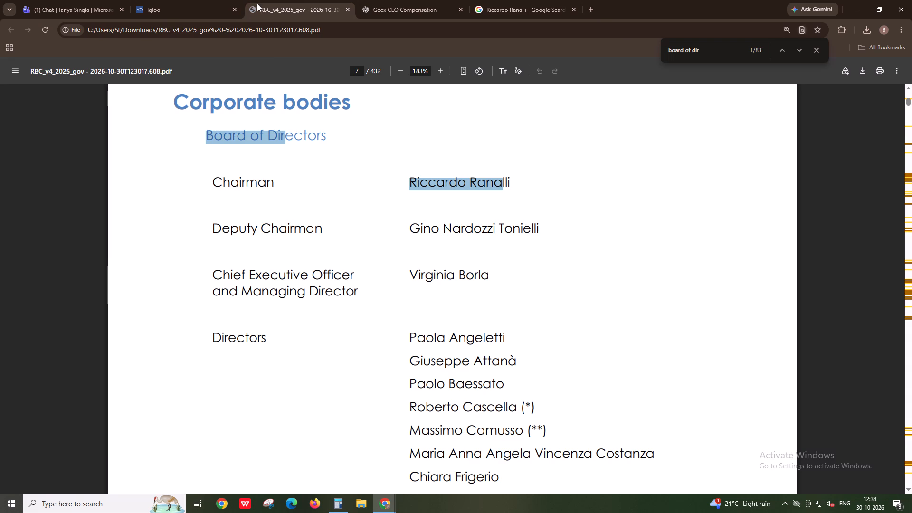
drag(410, 228, 554, 232)
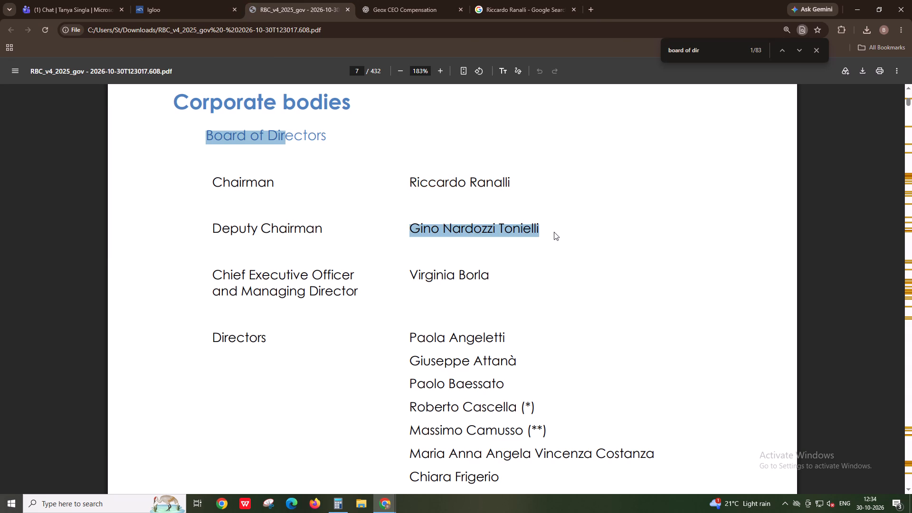
key(ctrl+c)
click(531, 0)
drag(210, 78, 72, 85)
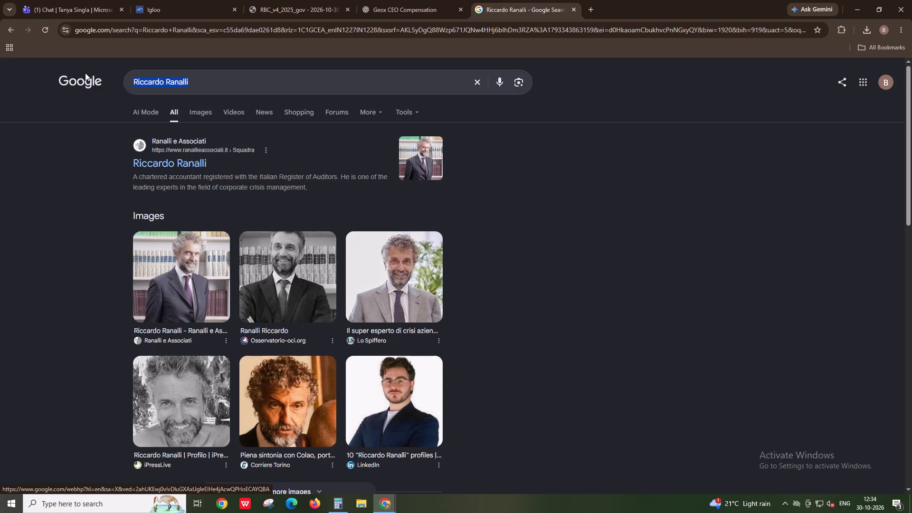
key(ctrl+v)
key(Return)
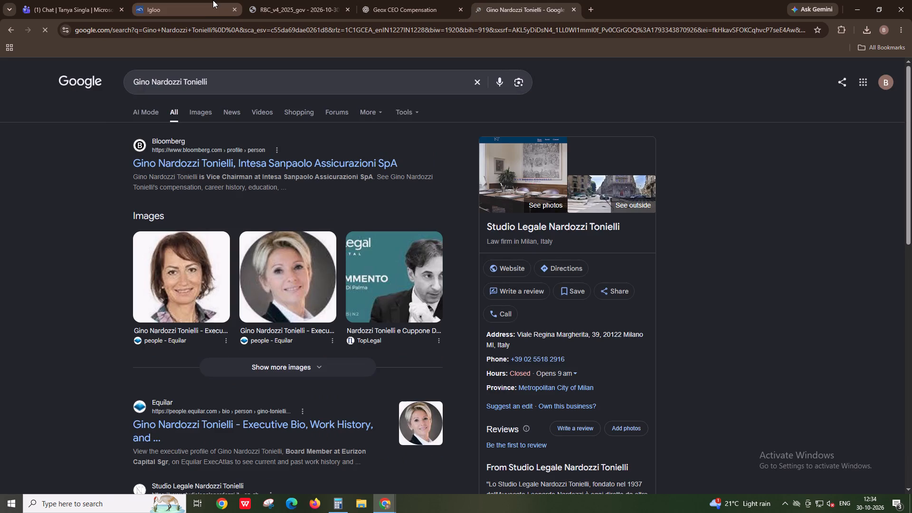
Search the web for the full name of the Chief Executive Officer and Managing Director listed in the report PDF.
click(213, 0)
click(275, 0)
drag(408, 276, 501, 282)
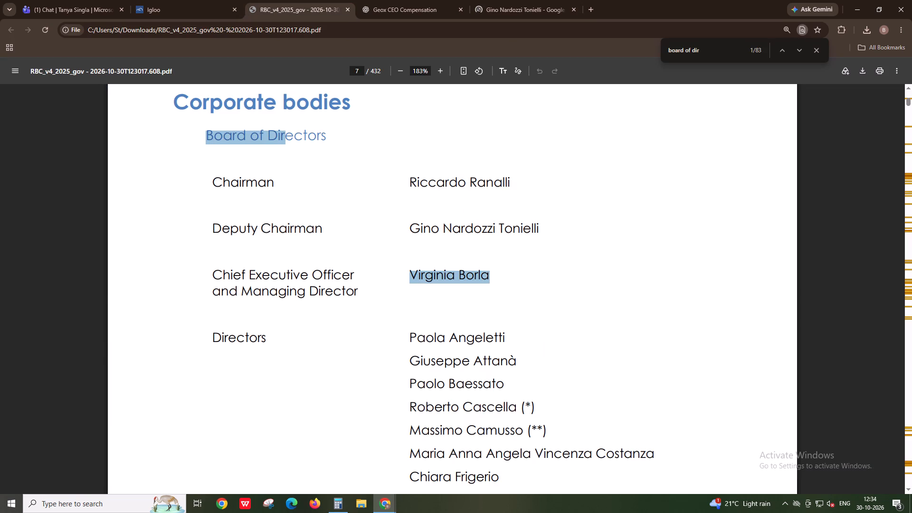
key(ctrl+c)
click(541, 0)
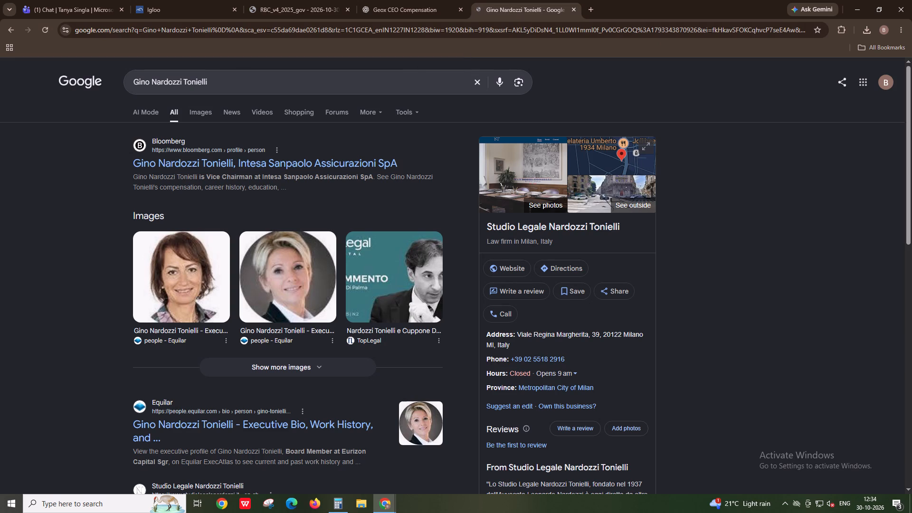
drag(211, 89, 95, 88)
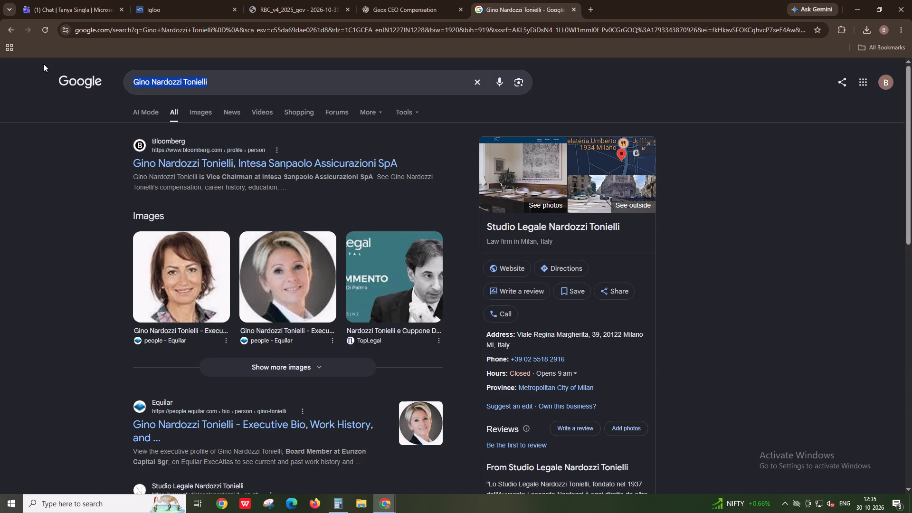
key(Return)
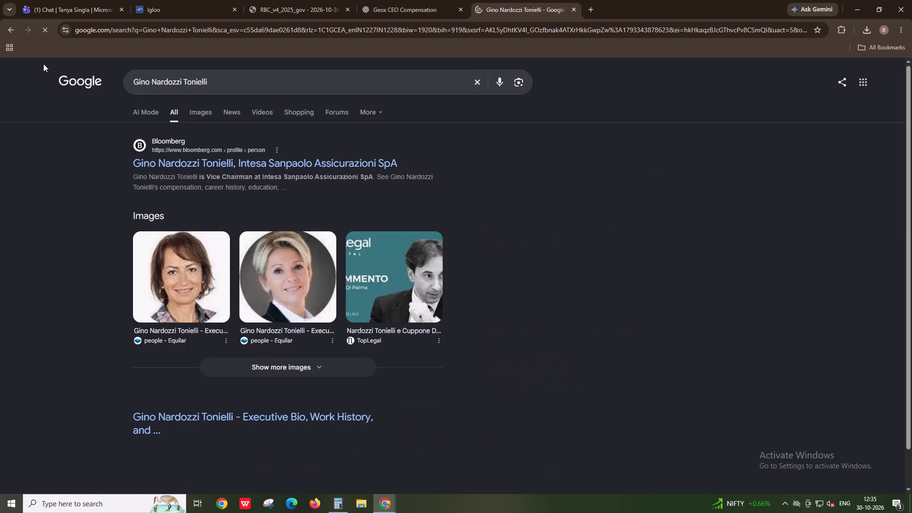
click(251, 0)
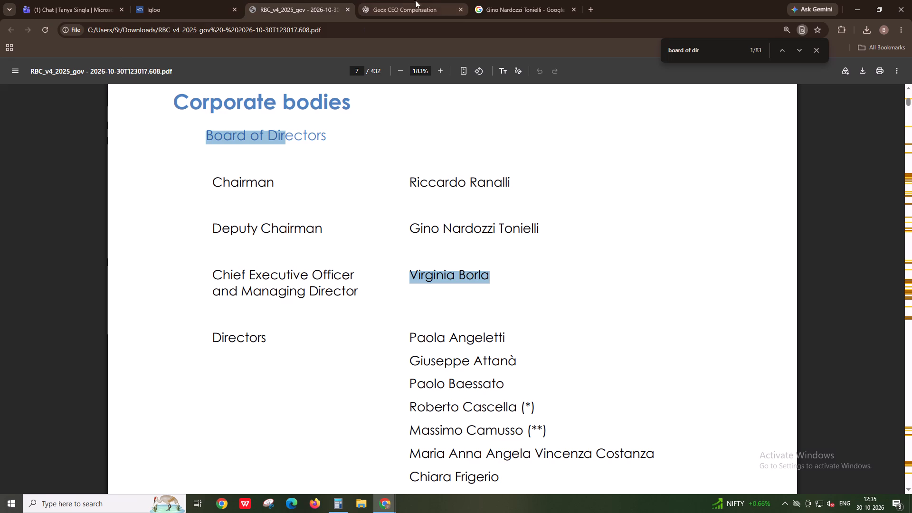
click(484, 0)
drag(217, 82, 79, 92)
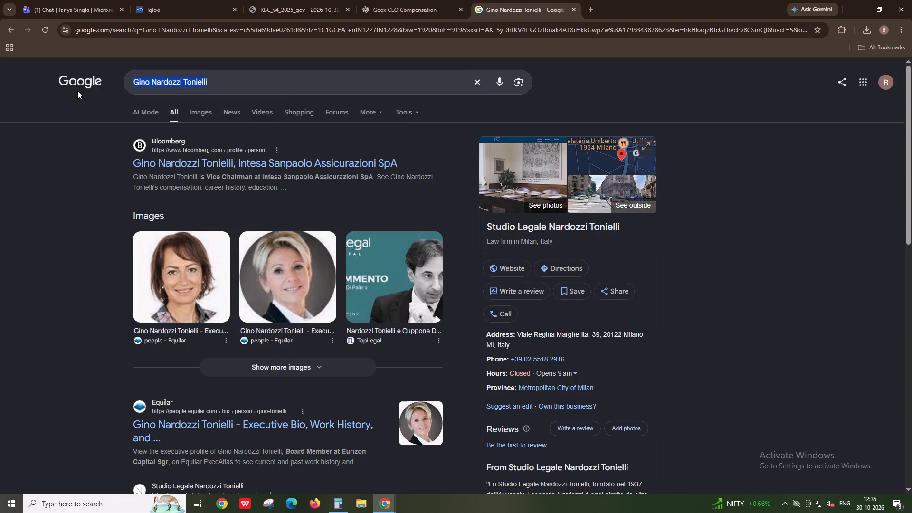
key(ctrl+v)
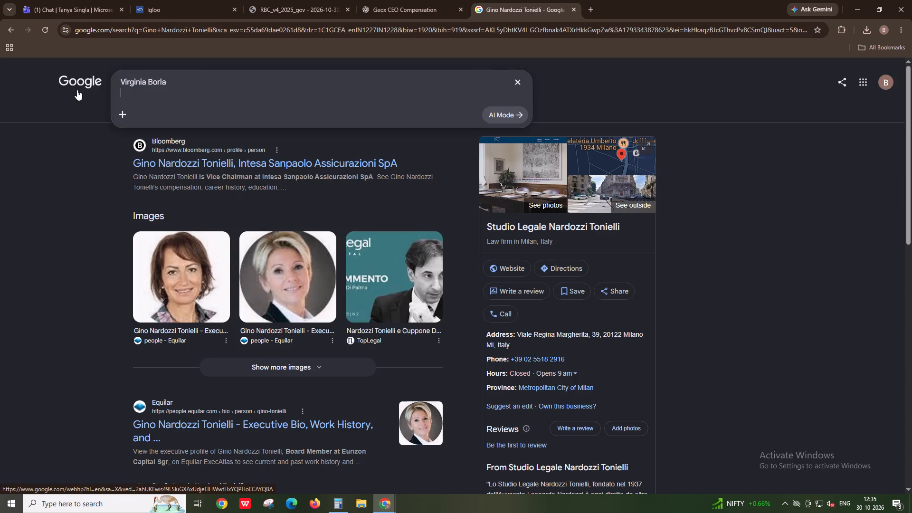
key(Return)
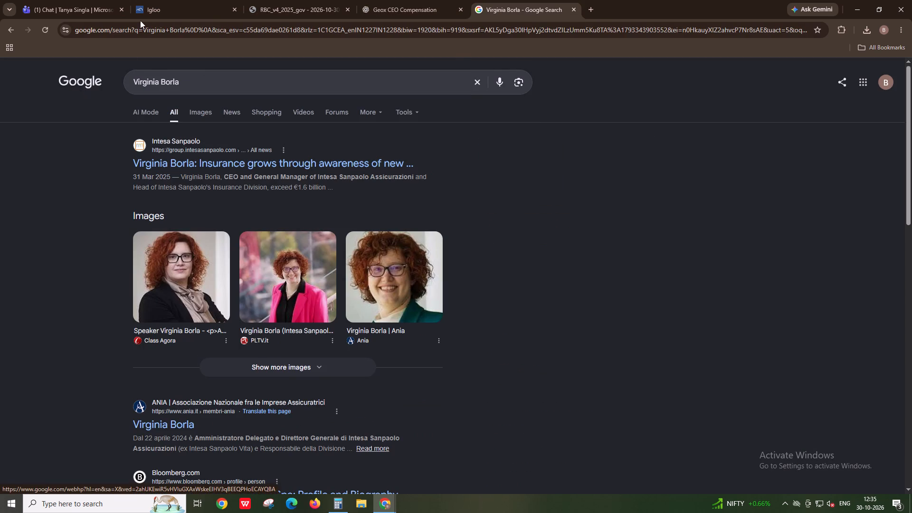
Search the web for the full name of the first person listed under Directors in the report PDF.
drag(248, 0, 261, 0)
click(284, 0)
scroll(476, 302, down, 2)
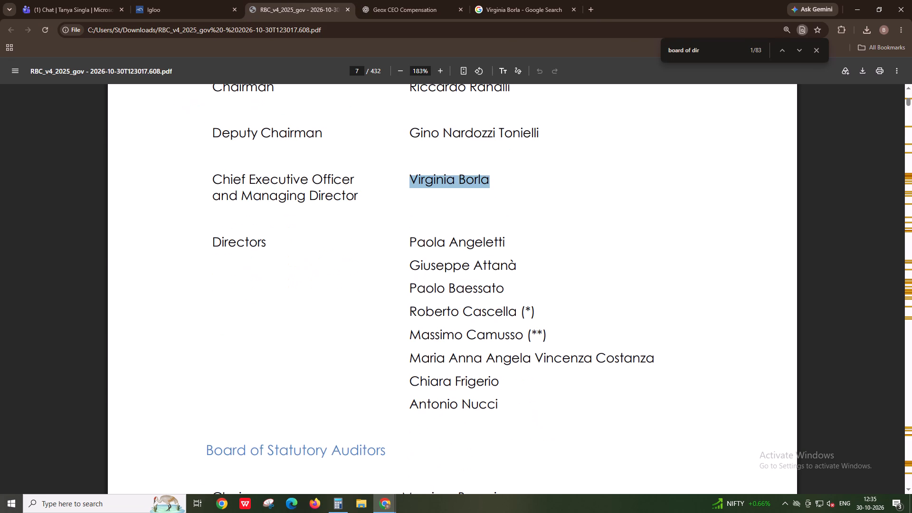
click(418, 244)
drag(410, 245, 530, 237)
key(ctrl+c)
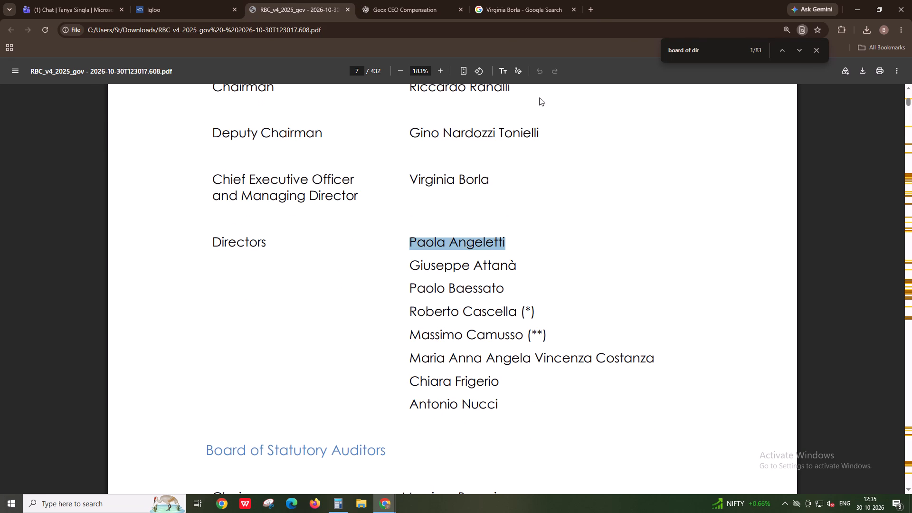
click(532, 0)
drag(207, 80, 56, 93)
key(ctrl+v)
key(Return)
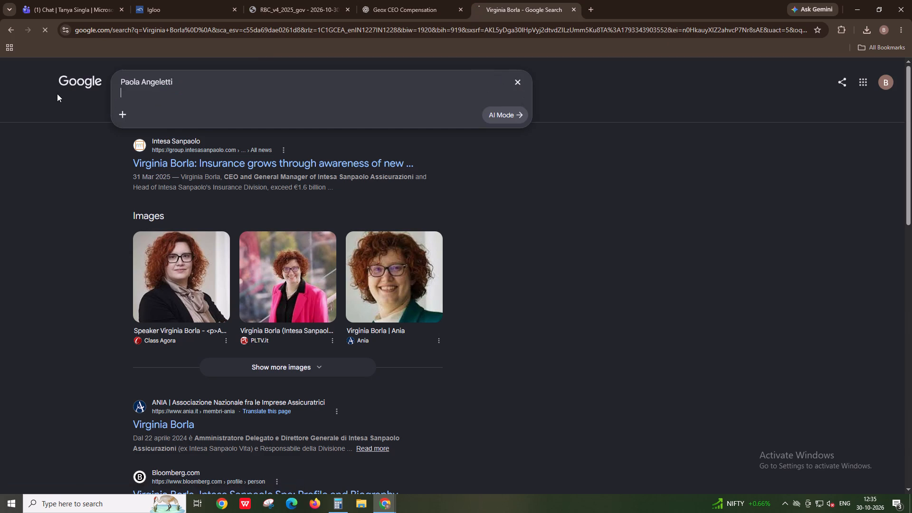
Search the web for the complete name of the second person listed under Directors in the report PDF.
click(289, 0)
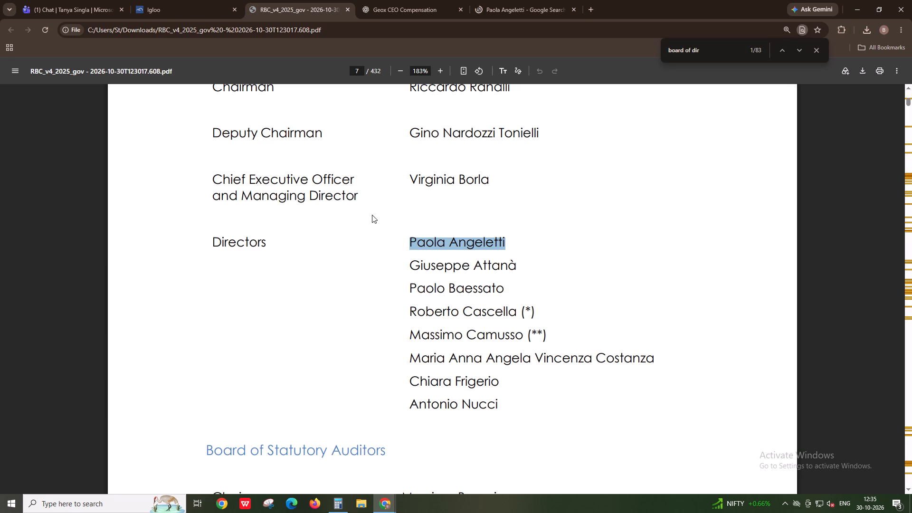
drag(411, 263, 546, 267)
drag(516, 270, 513, 270)
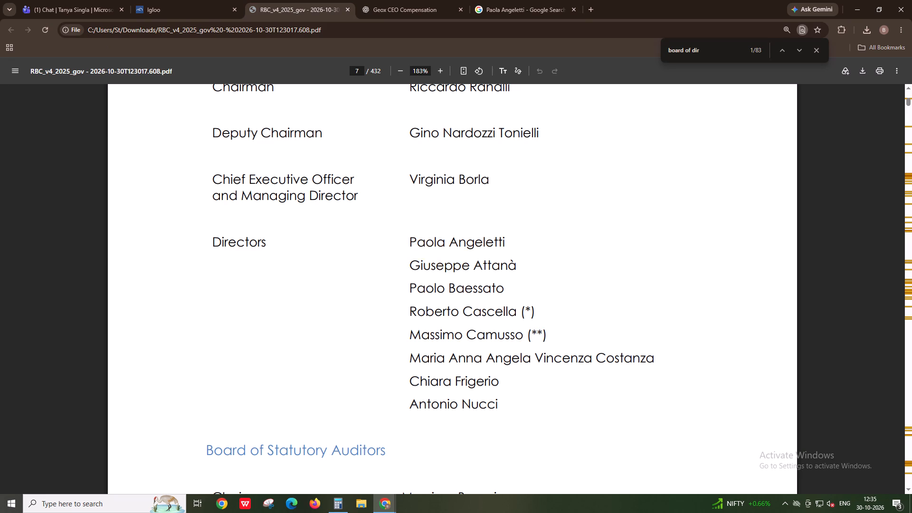
drag(513, 270, 398, 274)
key(ctrl+c)
click(557, 0)
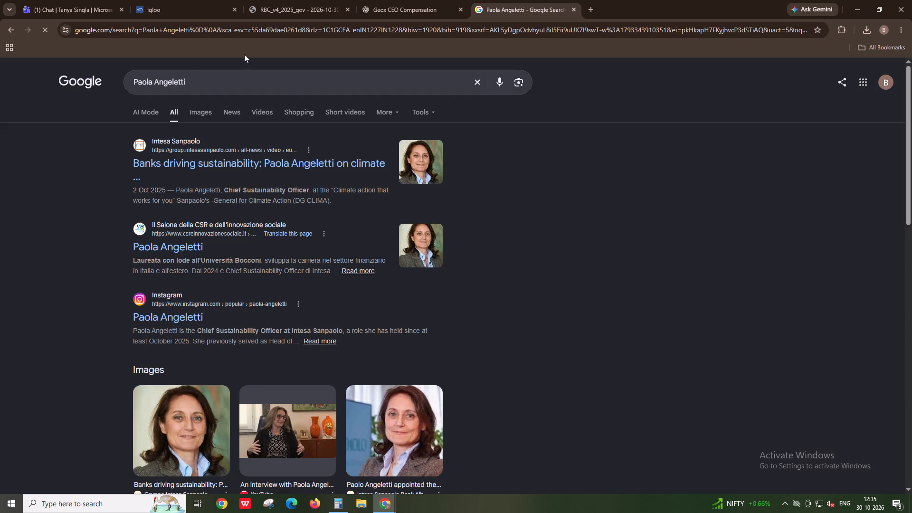
drag(205, 71, 0, 82)
key(ctrl+v)
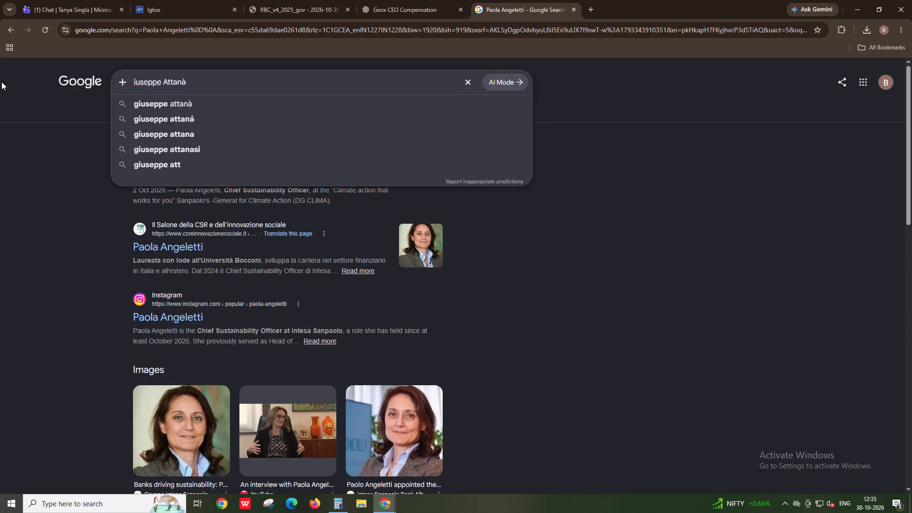
key(ctrl+Left)
key(ctrl+Left)
key(shift+g)
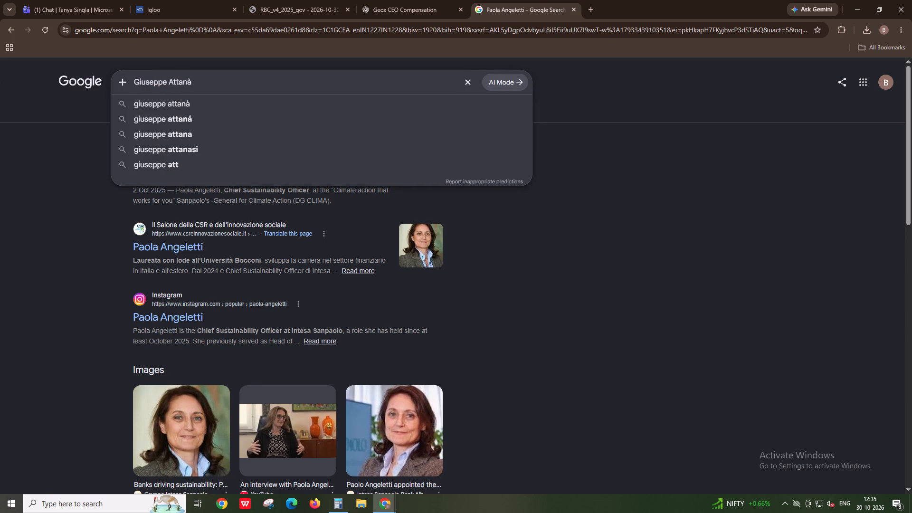
key(Return)
Search the web for the full name of the third person listed under Directors in the report PDF.
click(303, 0)
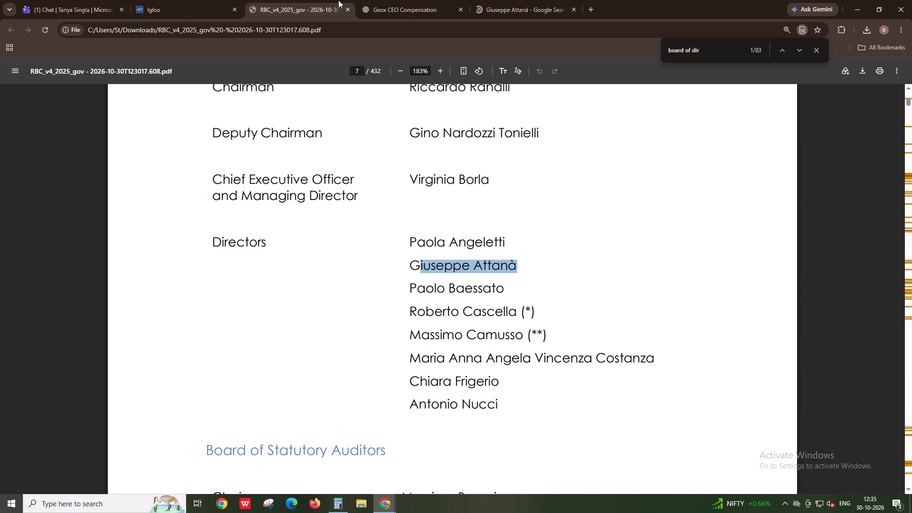
click(372, 0)
click(253, 0)
drag(407, 289, 501, 284)
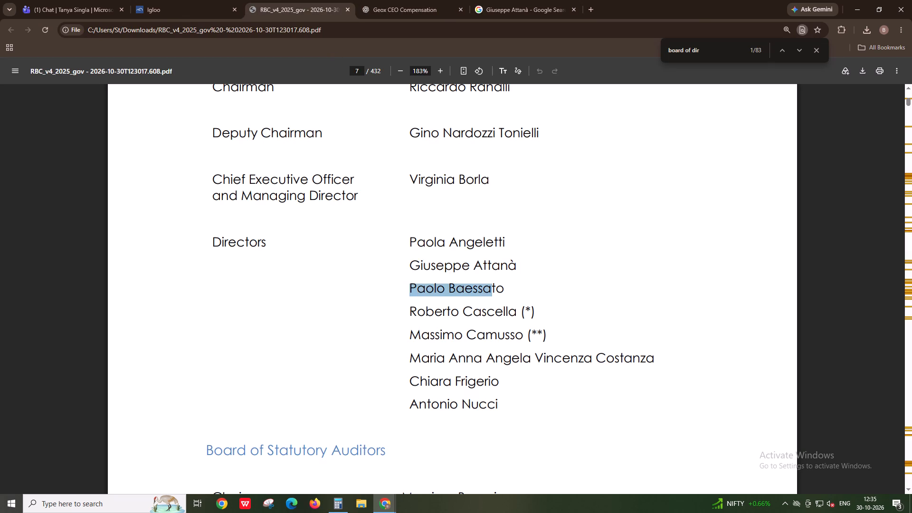
drag(501, 284, 504, 284)
key(ctrl+c)
click(507, 0)
drag(207, 84, 147, 88)
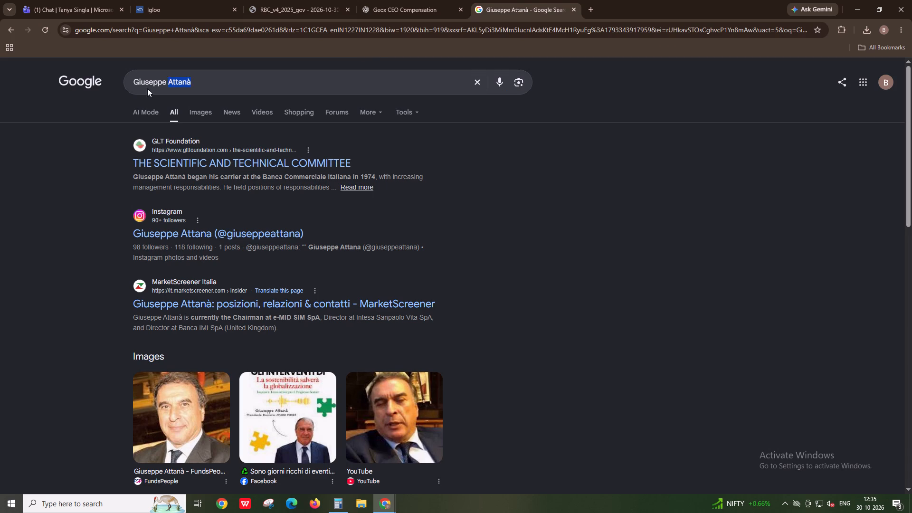
drag(147, 88, 109, 89)
key(ctrl+v)
key(Return)
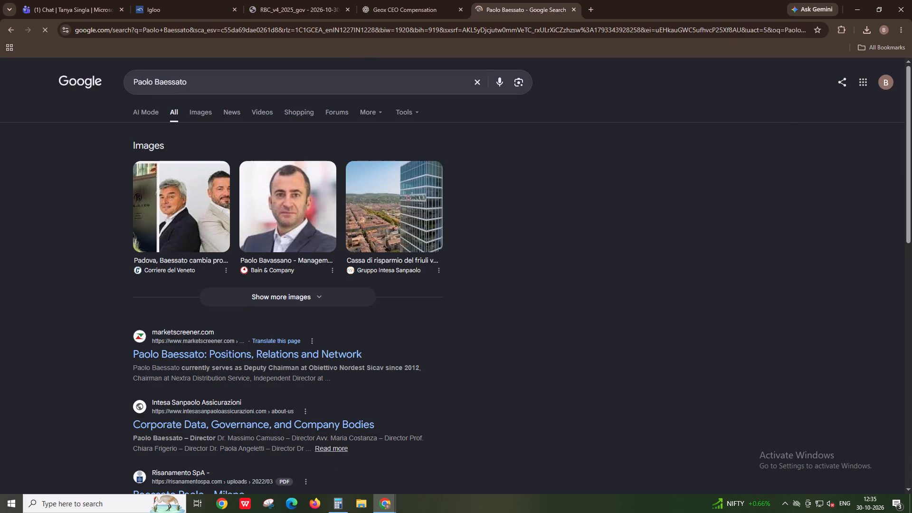
Search the web for the fifth person listed under Directors, marked (**), and view the results.
click(218, 0)
click(283, 0)
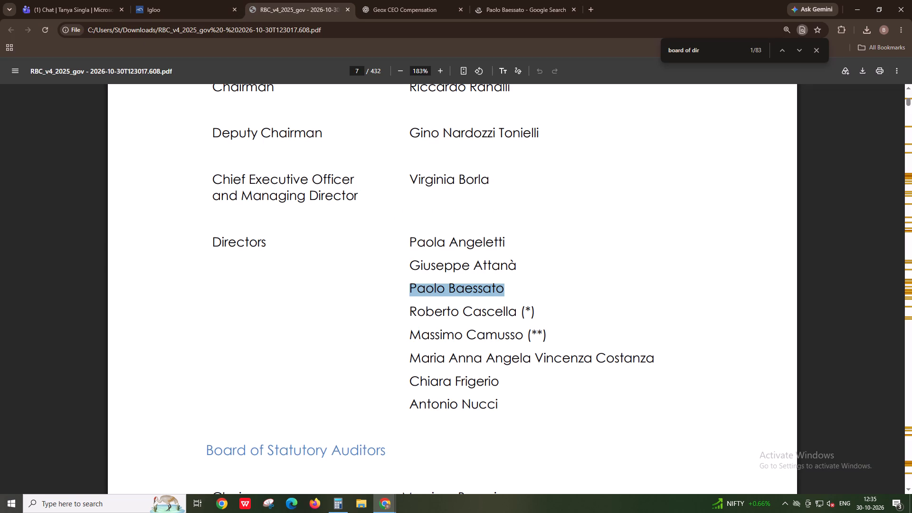
drag(408, 339, 523, 337)
key(ctrl+c)
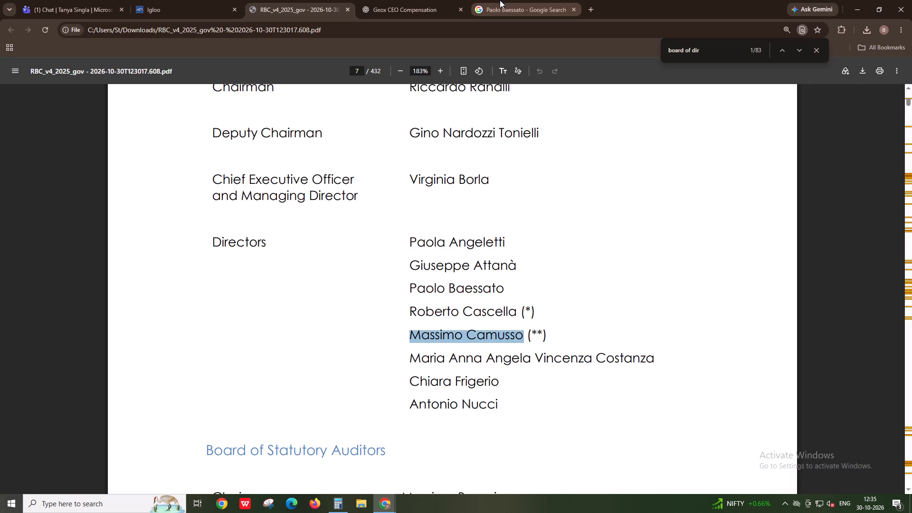
click(500, 0)
drag(192, 93, 88, 97)
key(ctrl+v)
key(Return)
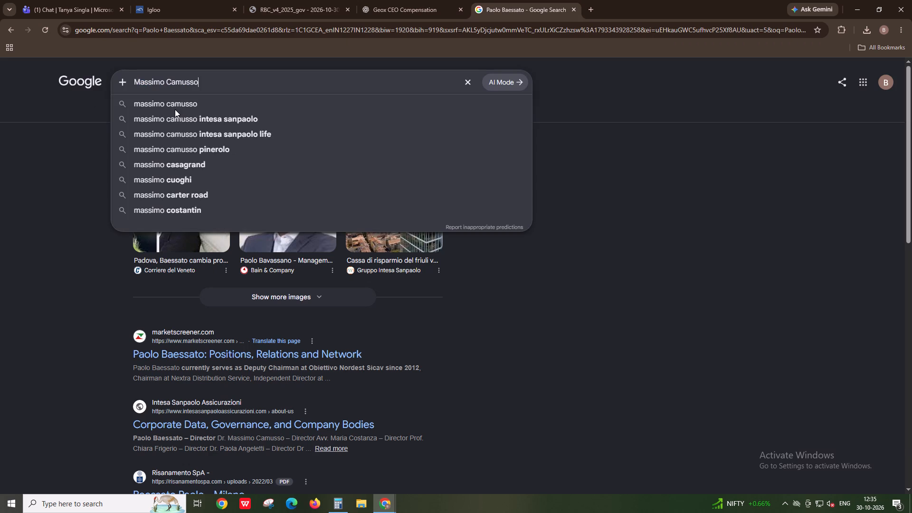
click(277, 0)
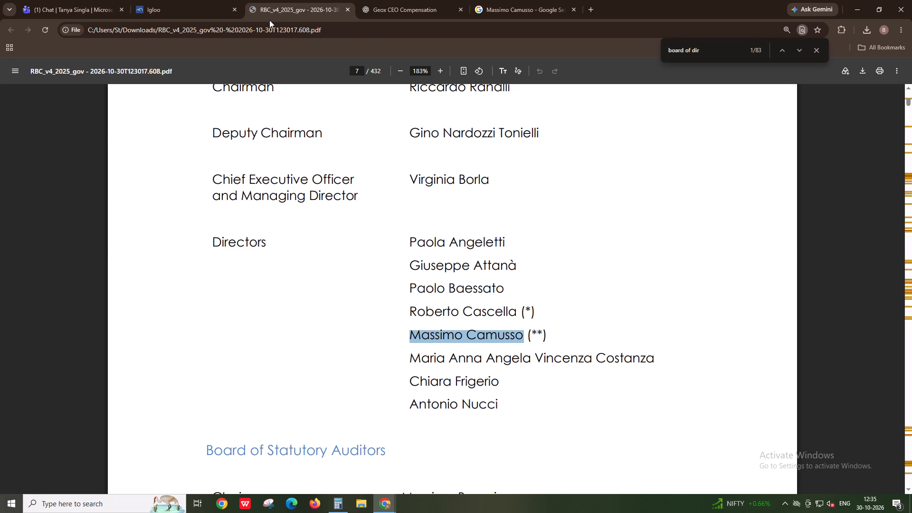
click(529, 0)
Search the web for the complete name of the sixth person listed under Directors and look over the results.
click(224, 0)
click(301, 0)
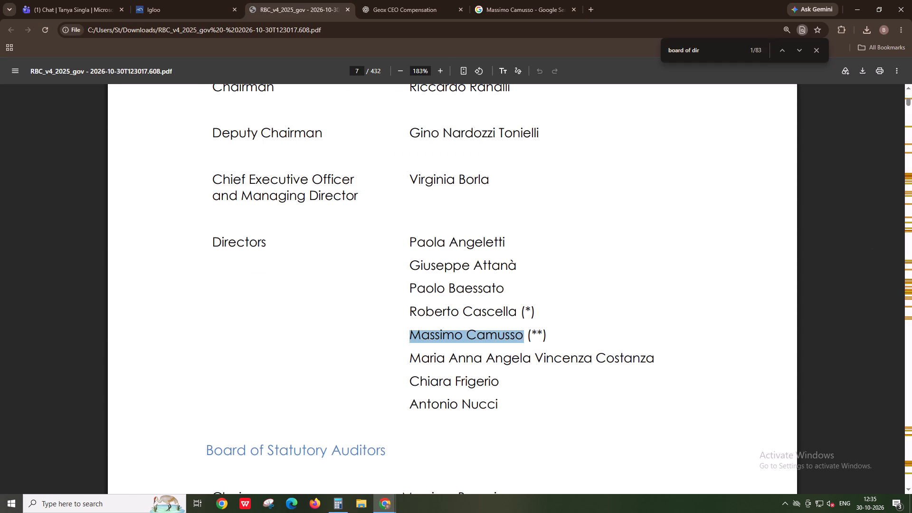
drag(416, 354, 657, 355)
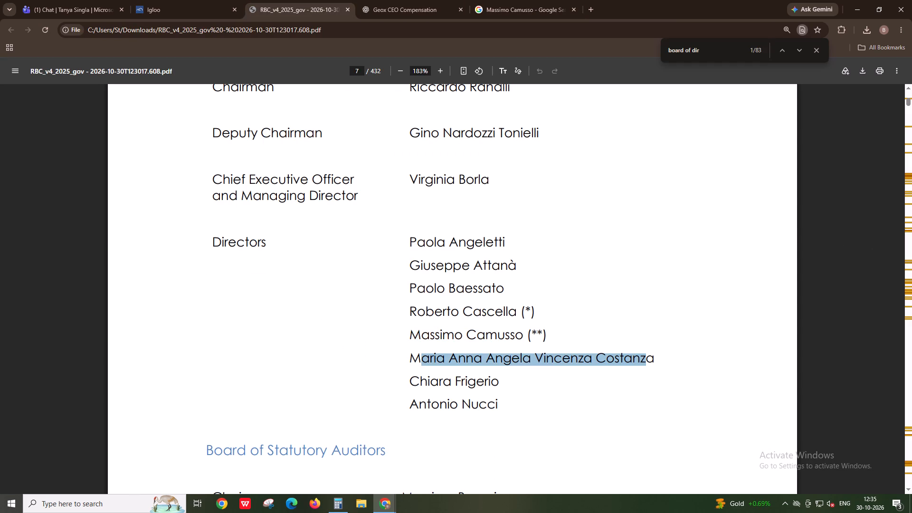
drag(657, 355, 658, 355)
drag(409, 356, 671, 357)
drag(671, 357, 672, 357)
key(ctrl+c)
click(524, 0)
drag(259, 79, 9, 43)
key(ctrl+v)
scroll(55, 47, up, 1)
key(a)
key(Return)
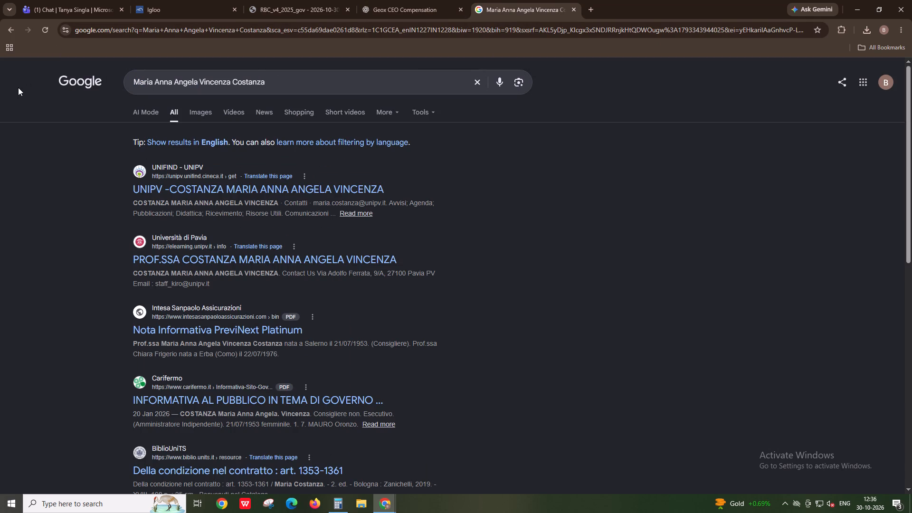
click(297, 0)
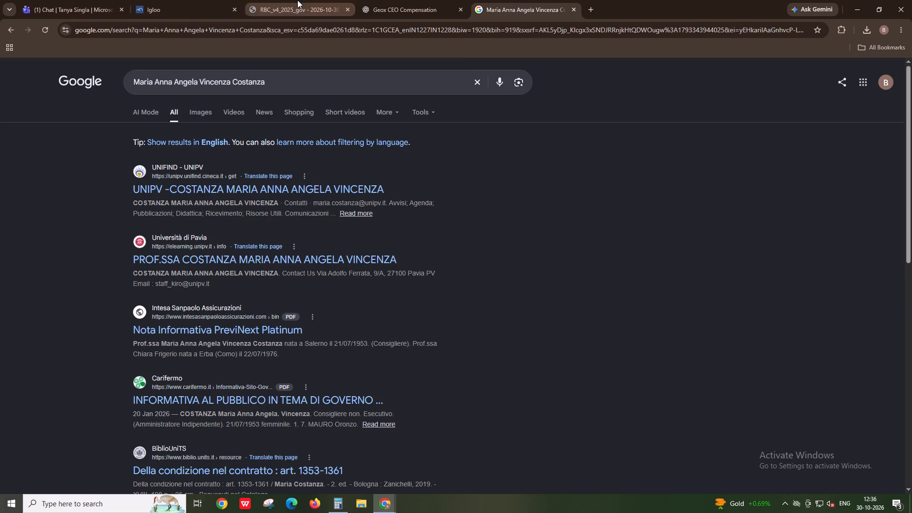
click(479, 0)
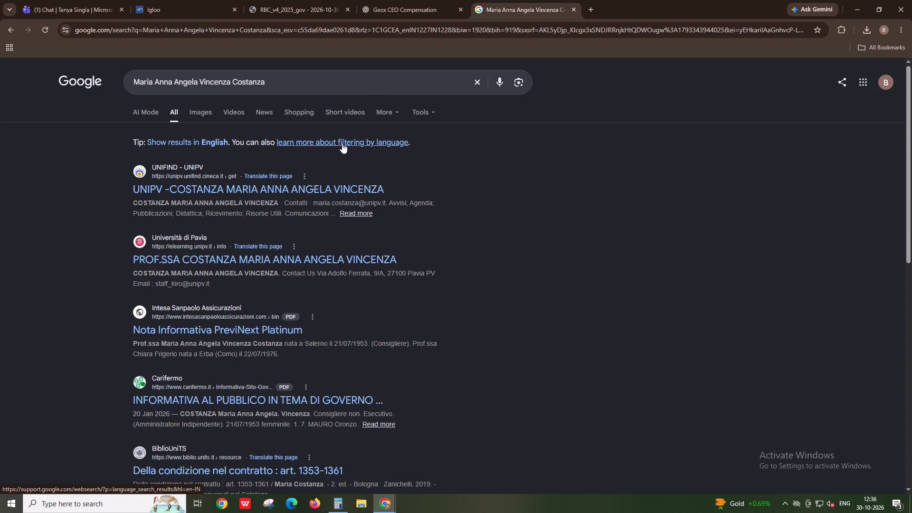
Search the web for the complete name of the seventh person listed under Directors in the report PDF.
click(280, 0)
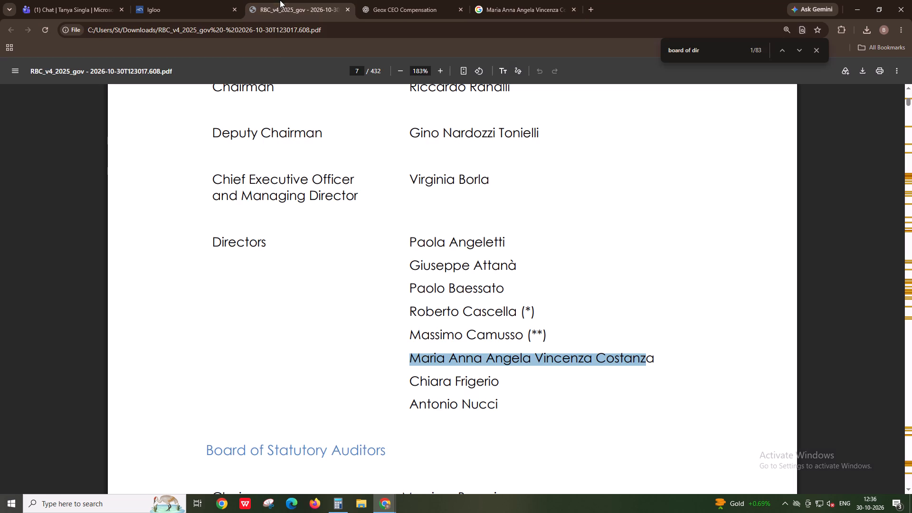
drag(412, 385, 489, 378)
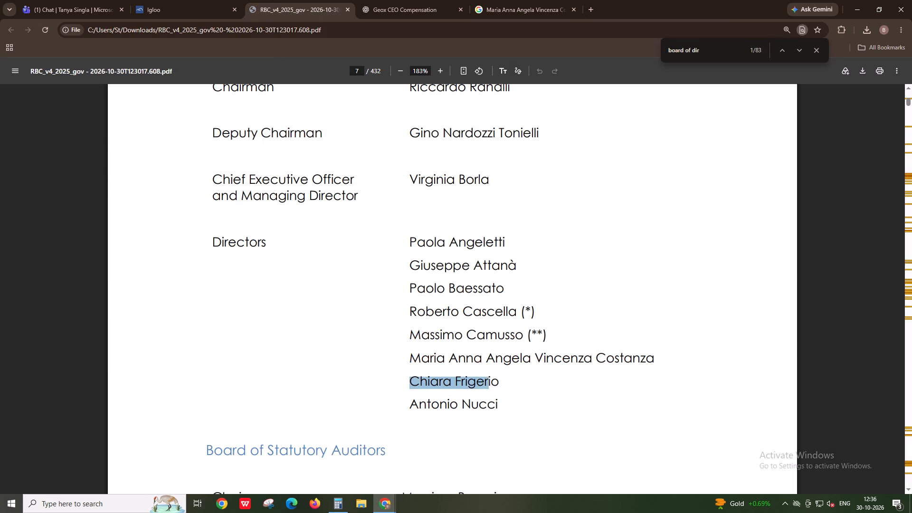
drag(489, 378, 496, 378)
key(ctrl+c)
click(531, 7)
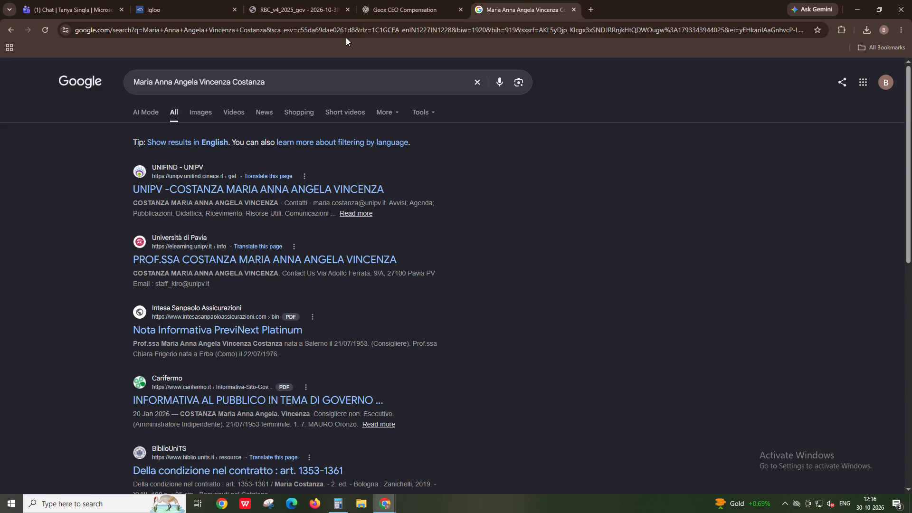
drag(292, 82, 123, 94)
key(ctrl+v)
key(Return)
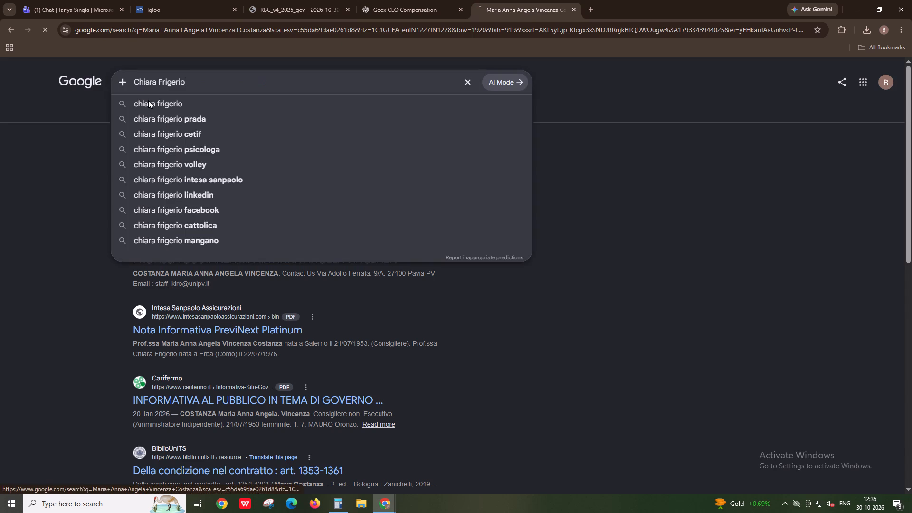
Search the web for the full name of the eighth and last person under Directors, and return to the report PDF.
click(266, 0)
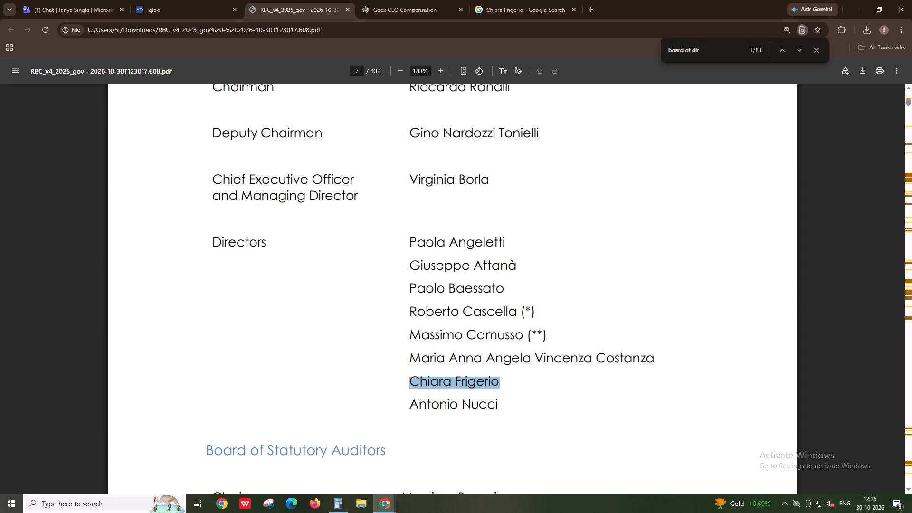
drag(411, 410, 513, 408)
key(ctrl+c)
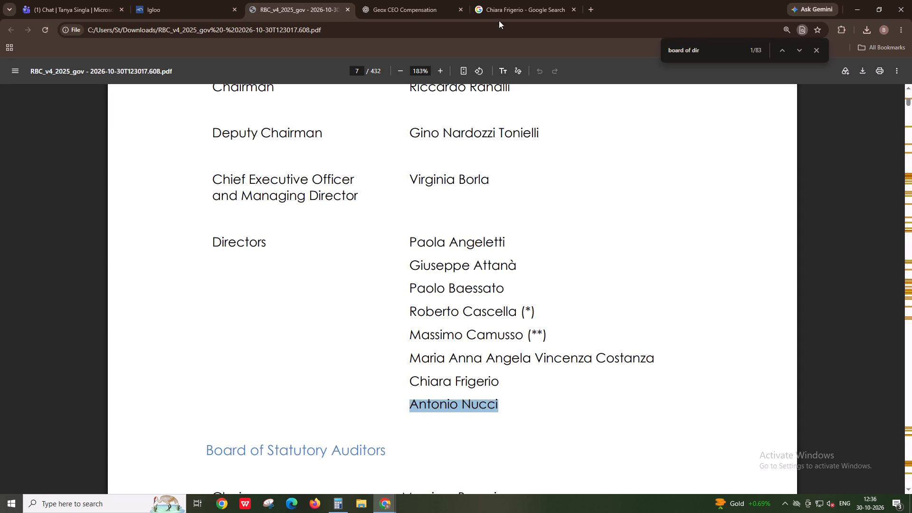
click(498, 0)
drag(213, 86, 48, 91)
key(ctrl+v)
key(Return)
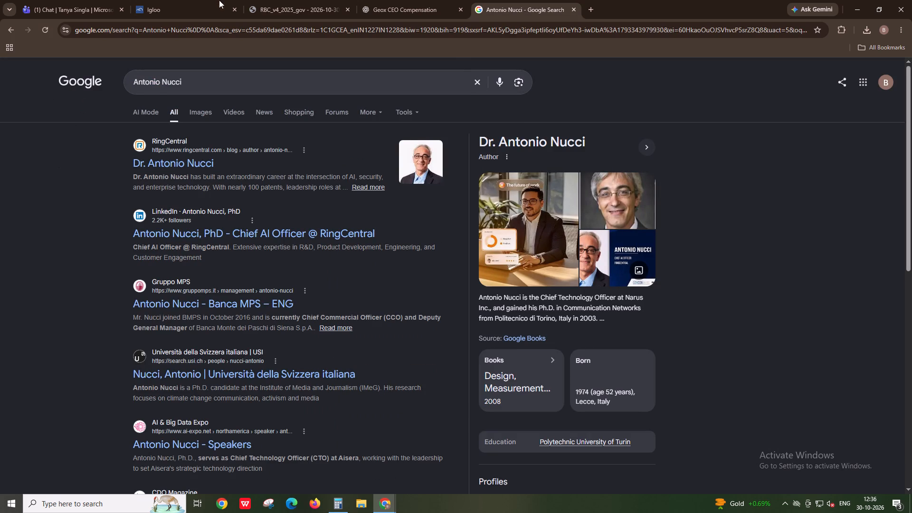
click(311, 0)
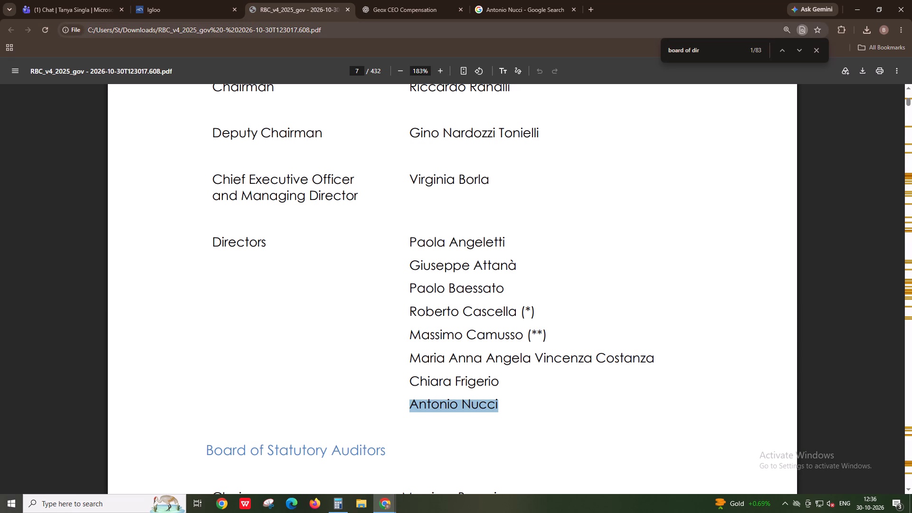
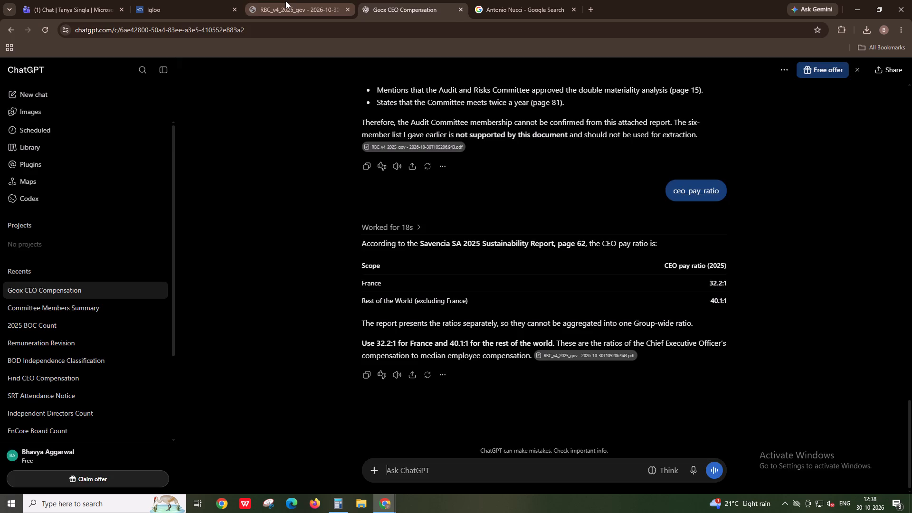
Search the report PDF for "female" to find the passage on the gender composition of the Board of Directors.
click(285, 0)
click(704, 42)
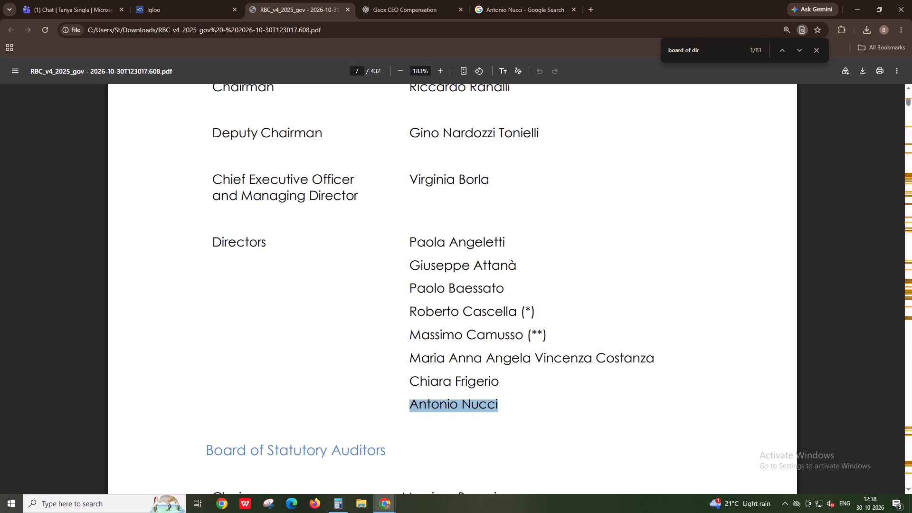
key(Return)
key(ctrl+f)
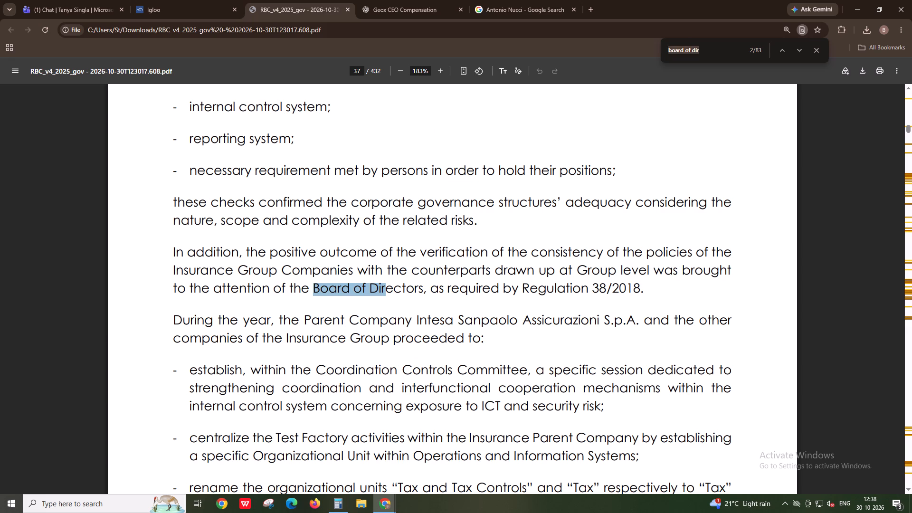
text(female)
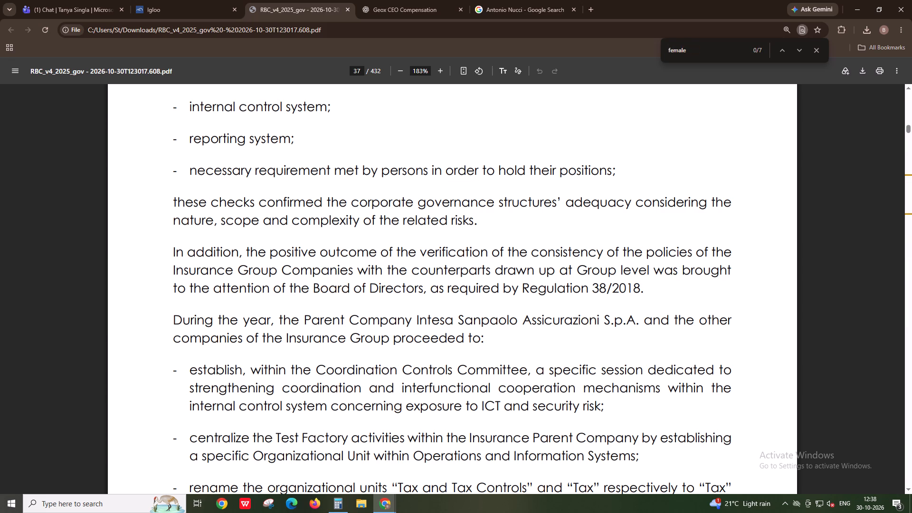
key(Return)
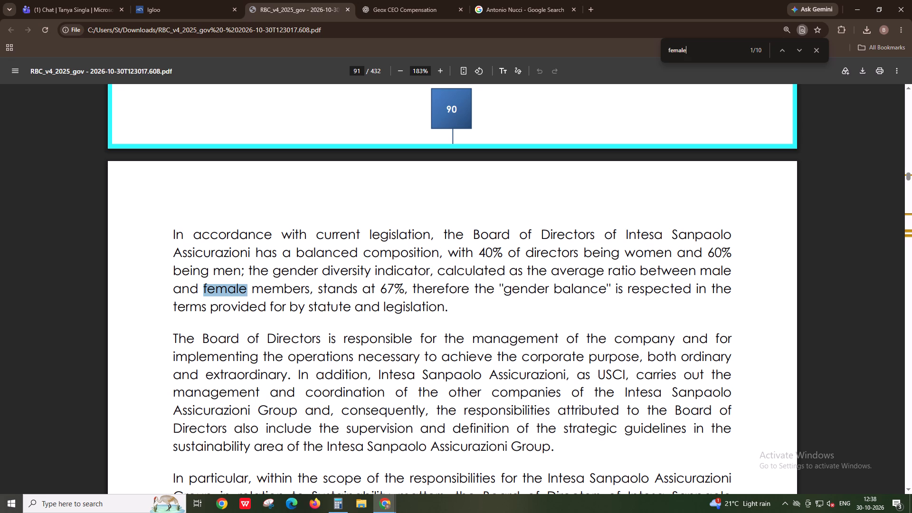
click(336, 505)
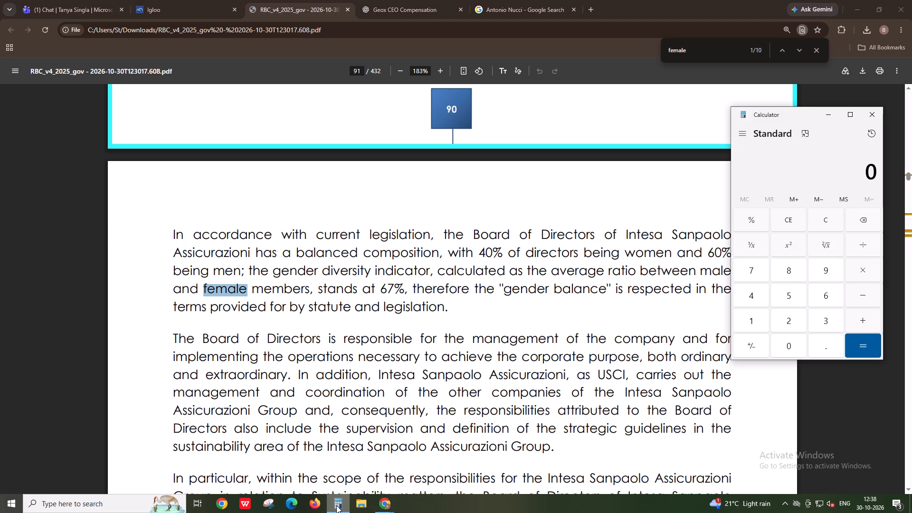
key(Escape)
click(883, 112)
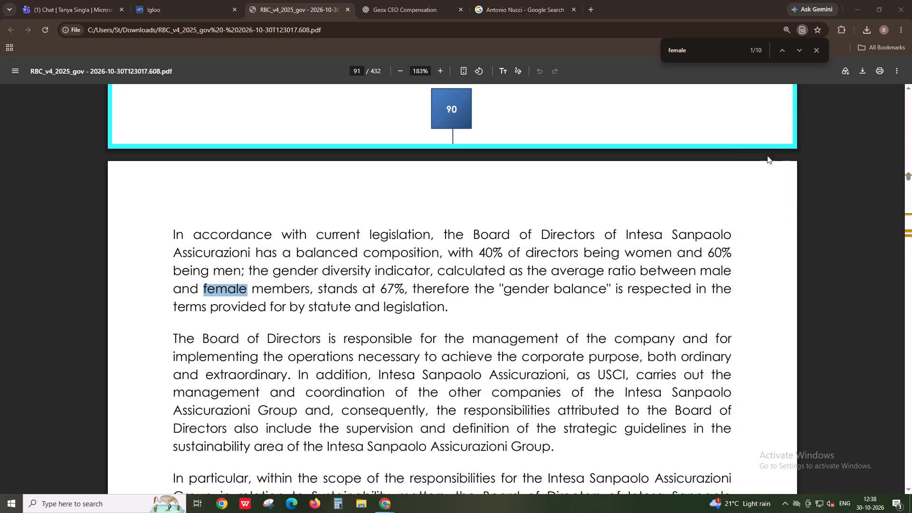
In Igloo, expand Board_female in the prior stage history and go to its tagged source in the report.
click(190, 0)
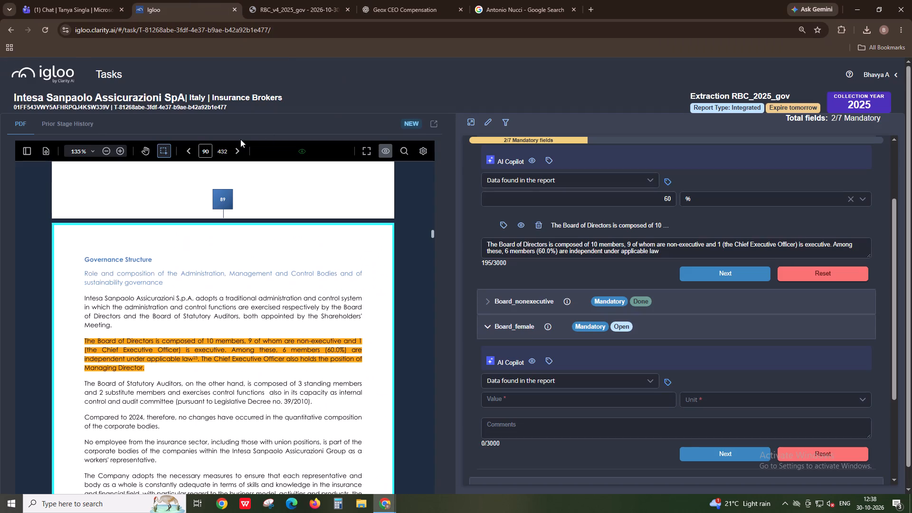
click(89, 120)
click(33, 226)
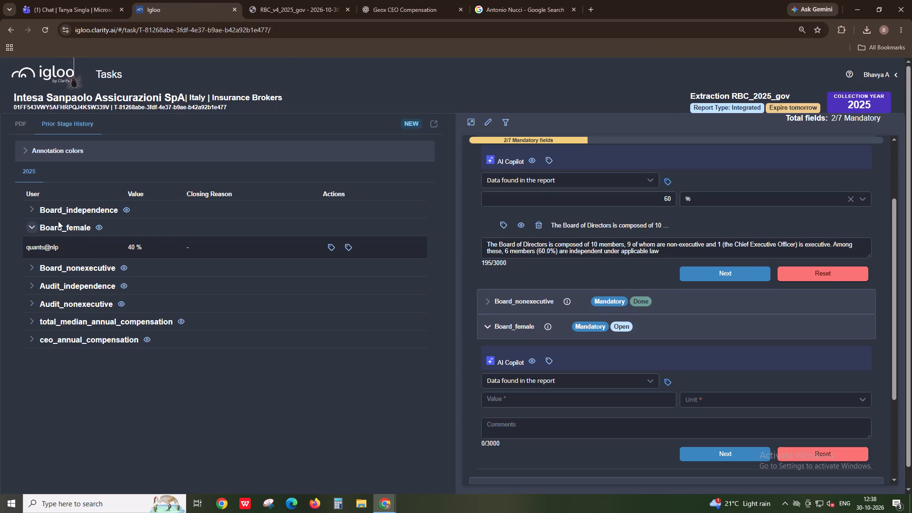
click(327, 248)
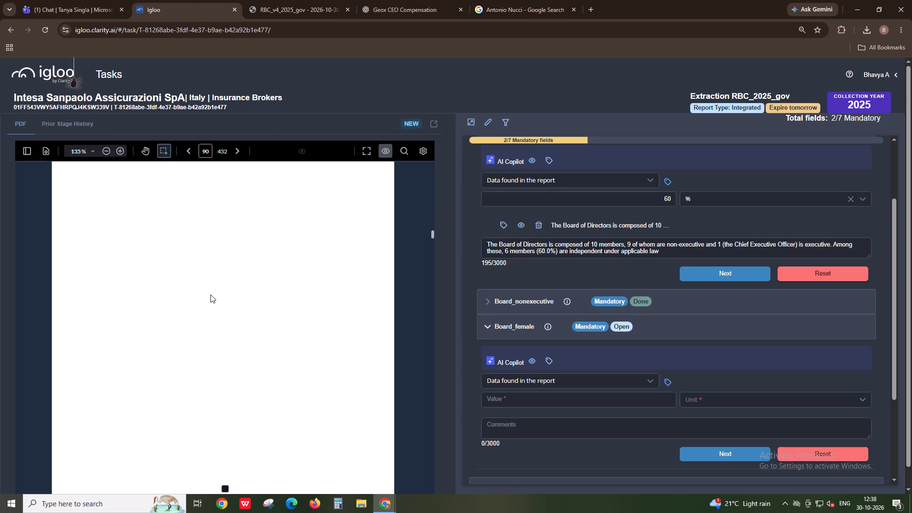
Tag the page 91 passage from "the Board of Directors of Intesa Sanpaolo" to "60% being men" as the Board_female source.
ctrl+scroll(211, 295, down, 1)
ctrl+scroll(211, 295, up, 2)
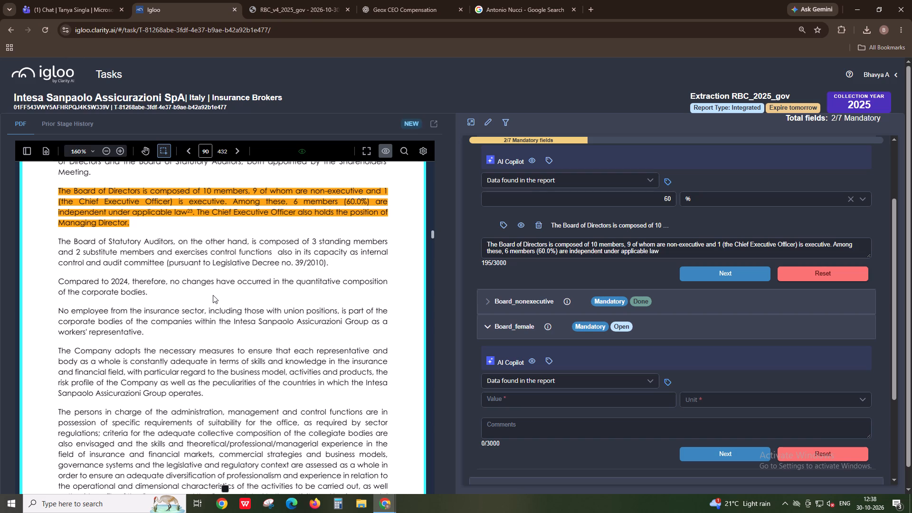
scroll(213, 295, down, 3)
scroll(213, 301, up, 1)
scroll(213, 301, down, 4)
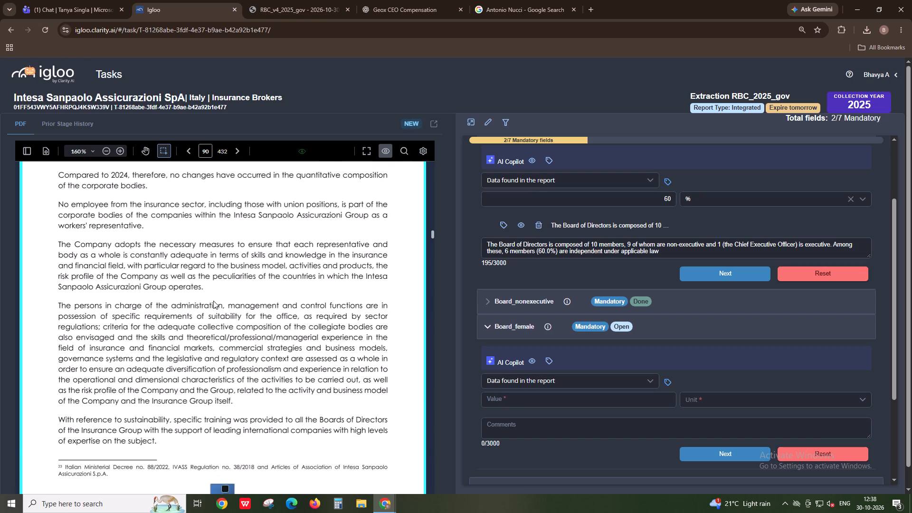
scroll(213, 301, down, 4)
scroll(216, 300, up, 2)
scroll(216, 300, down, 1)
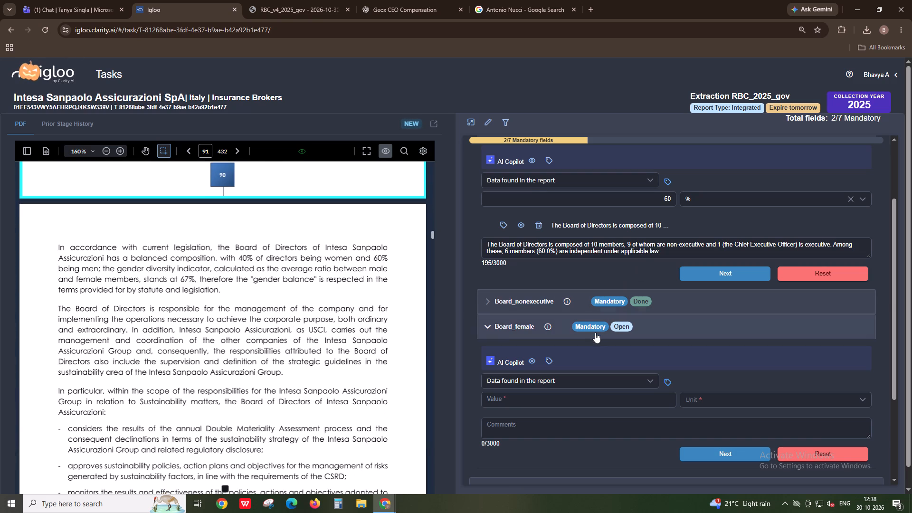
click(661, 377)
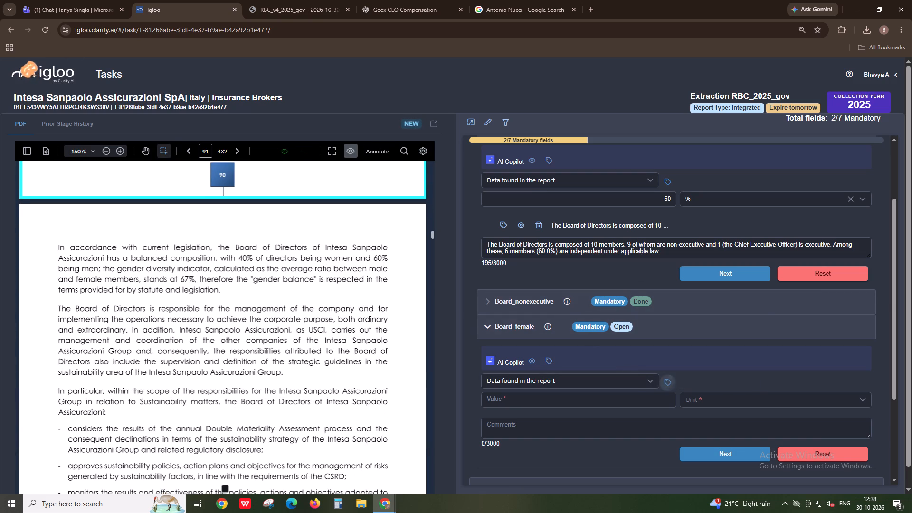
drag(218, 249, 215, 269)
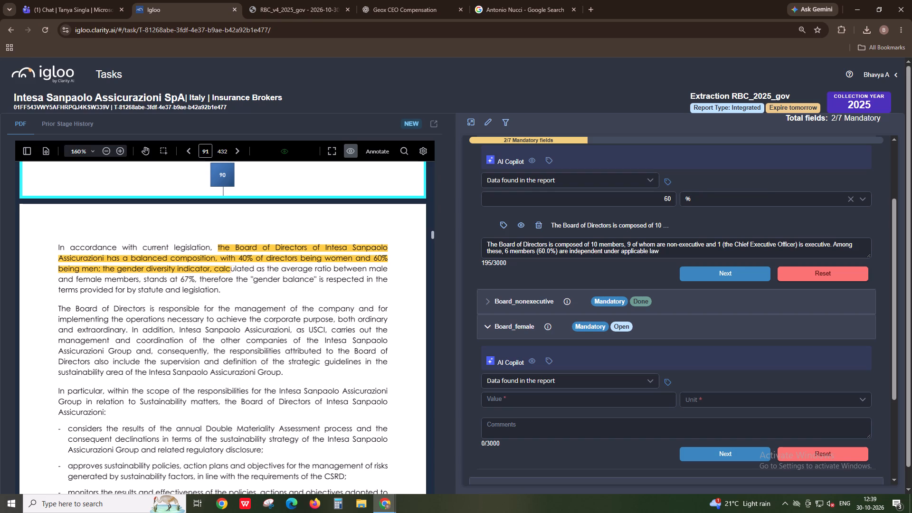
drag(215, 269, 98, 269)
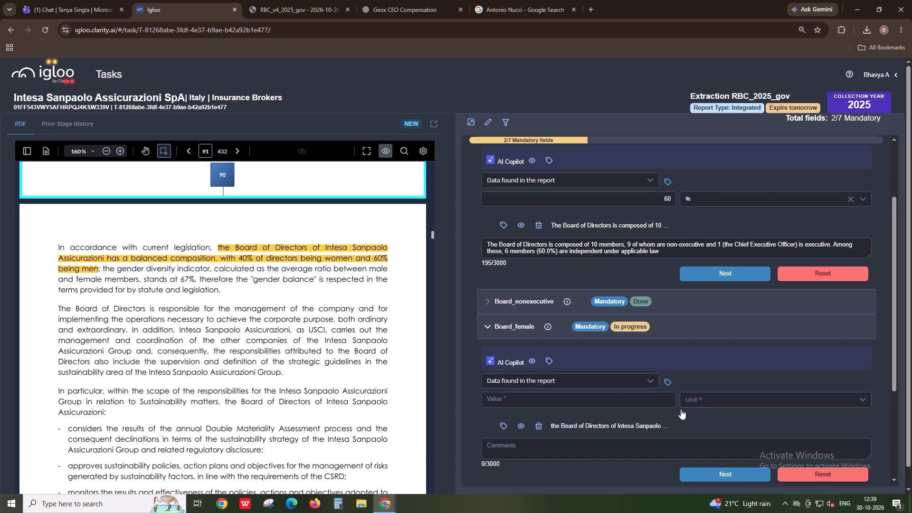
Set the Board_female value to 40 with the unit % and complete the field.
click(634, 396)
text(40)
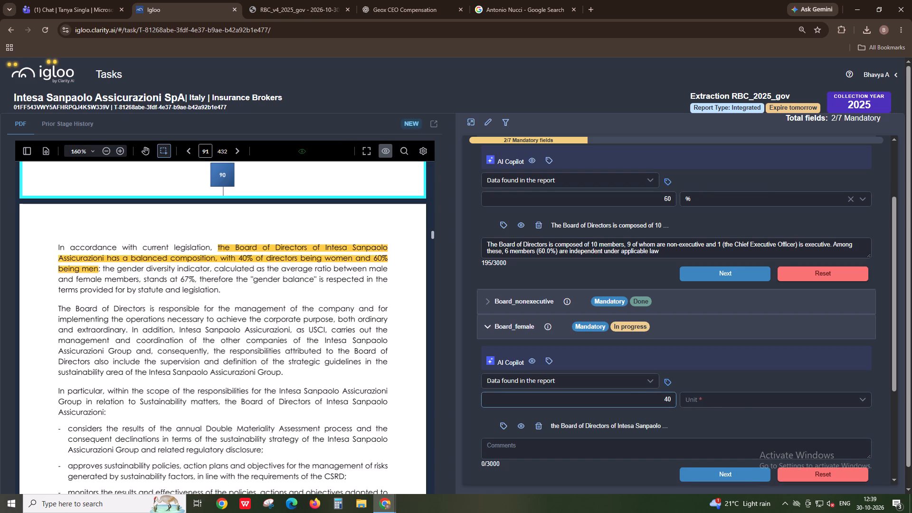
click(722, 402)
click(713, 415)
scroll(712, 418, down, 3)
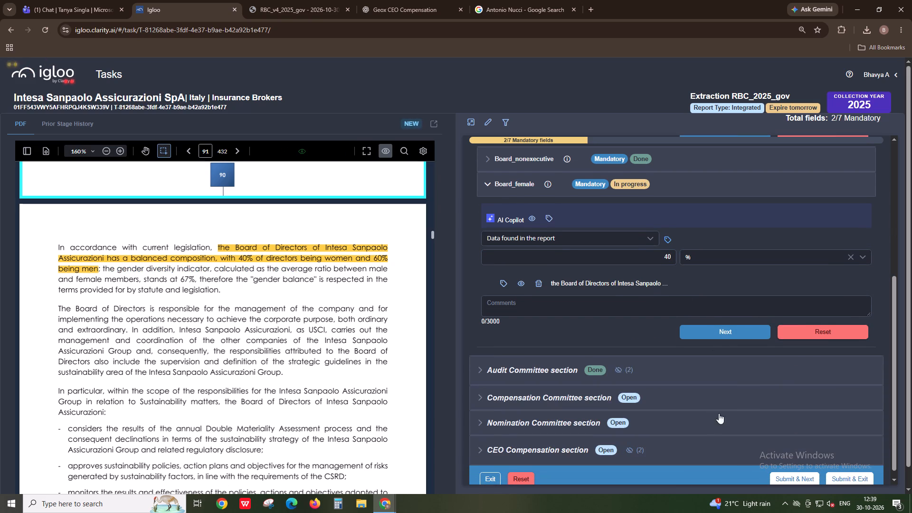
click(718, 332)
Expand the Compensation Committee section to show its mandatory fields.
scroll(685, 336, up, 3)
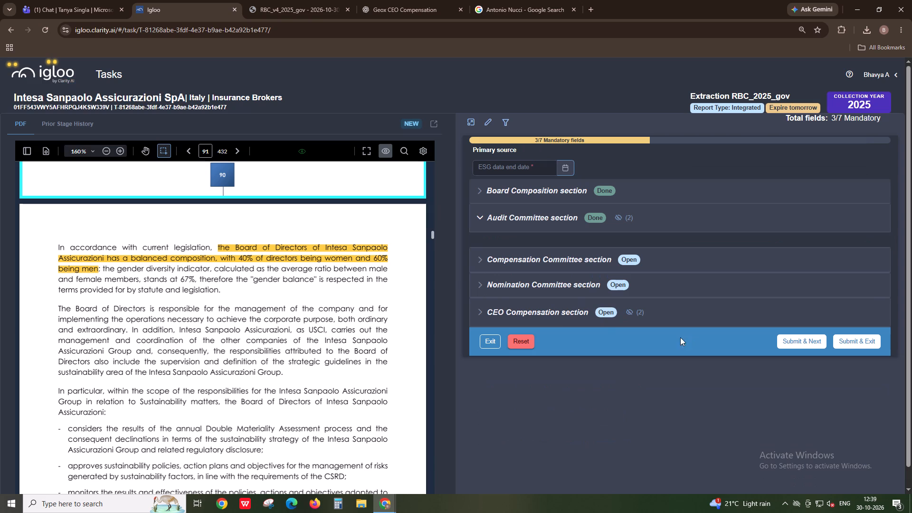
scroll(502, 307, up, 5)
click(552, 255)
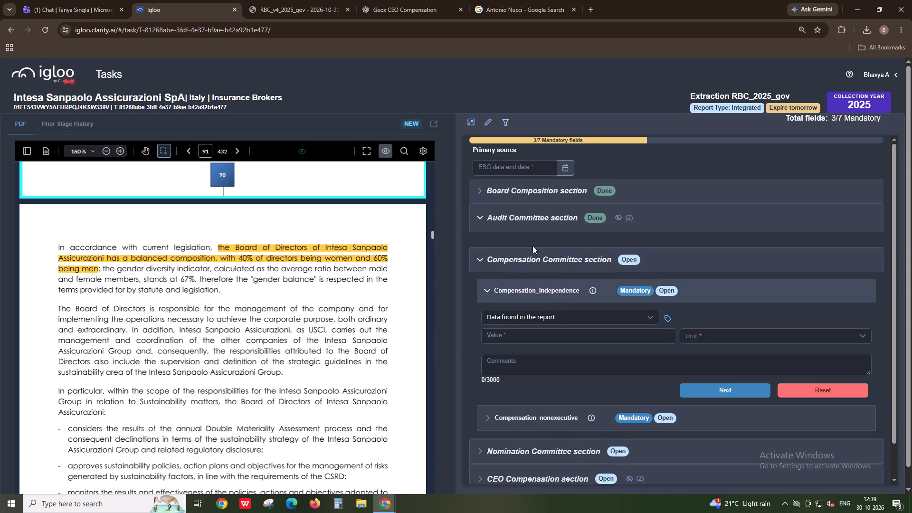
Search the report PDF for "compensation" and go through all the matches for information on a compensation committee.
click(294, 5)
key(ctrl+f)
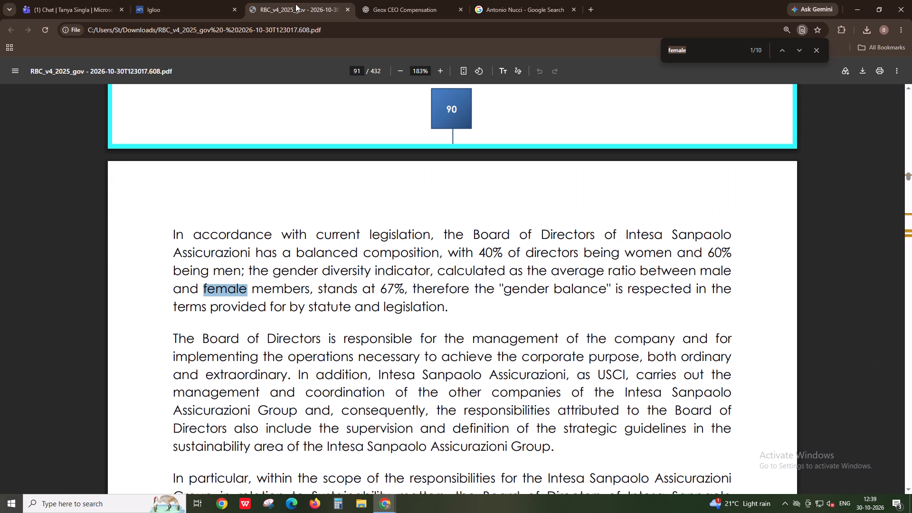
text(compensation)
key(Return)
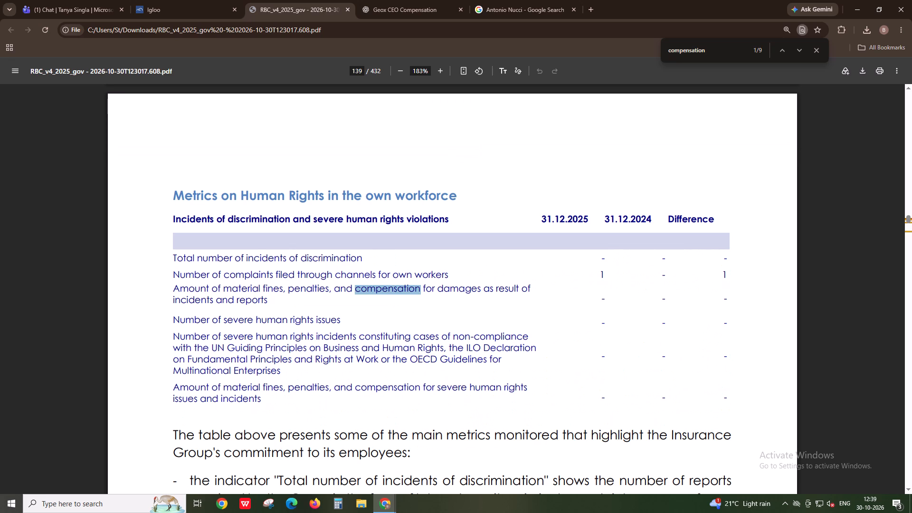
key(Return)
key(Return)
key(Return)
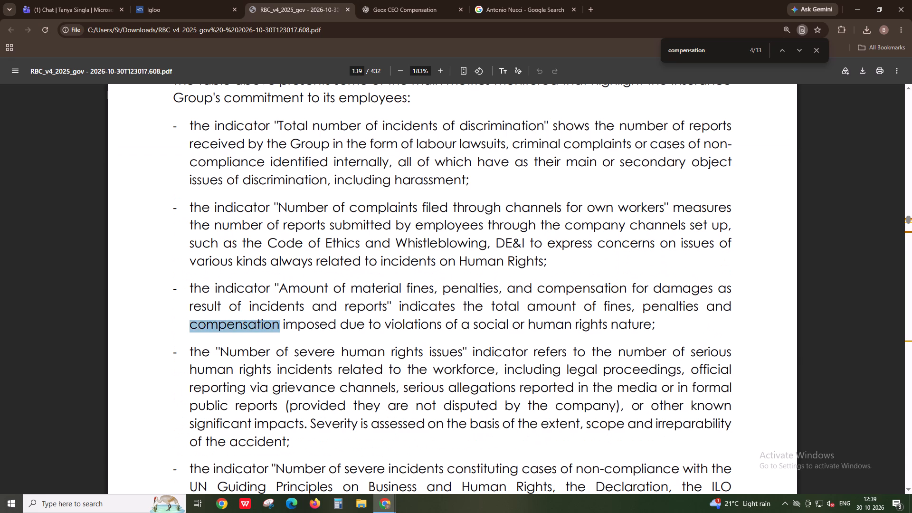
key(Return)
key(Return)
key(Return)
key(Return)
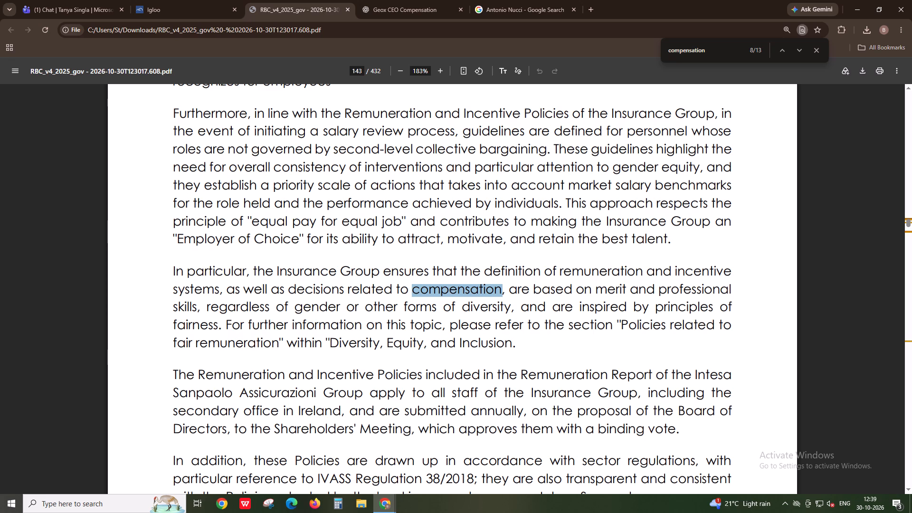
key(Return)
key(Return)
key(Return)
key(Return)
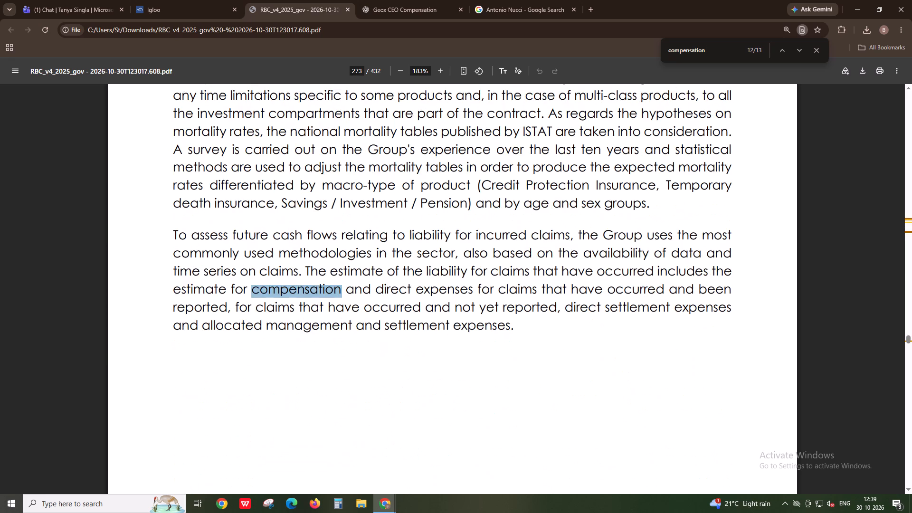
key(Return)
key(Return)
Search the report PDF for "remuneration" and go through all the matches for information on the Remuneration Committee's independence.
key(ctrl+f)
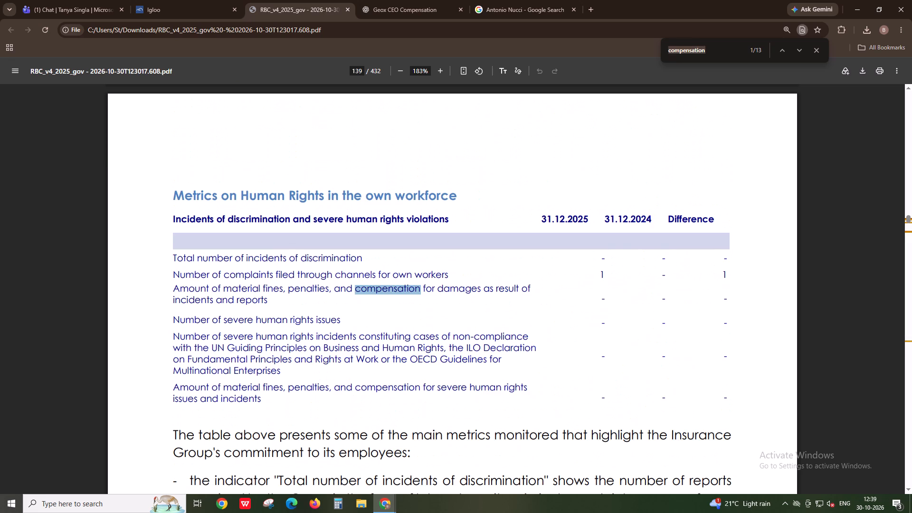
text(remuneratoion)
key(BackSpace)
key(BackSpace)
key(BackSpace)
key(BackSpace)
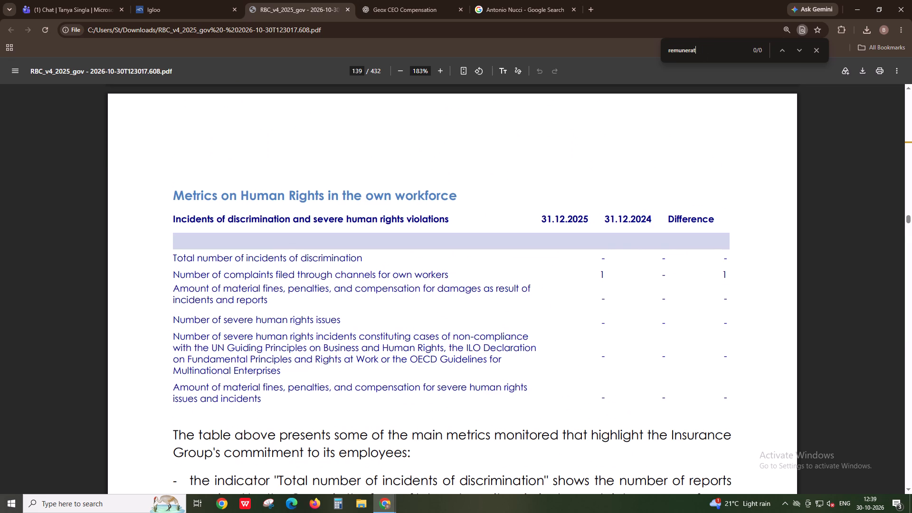
text(ion)
key(Return)
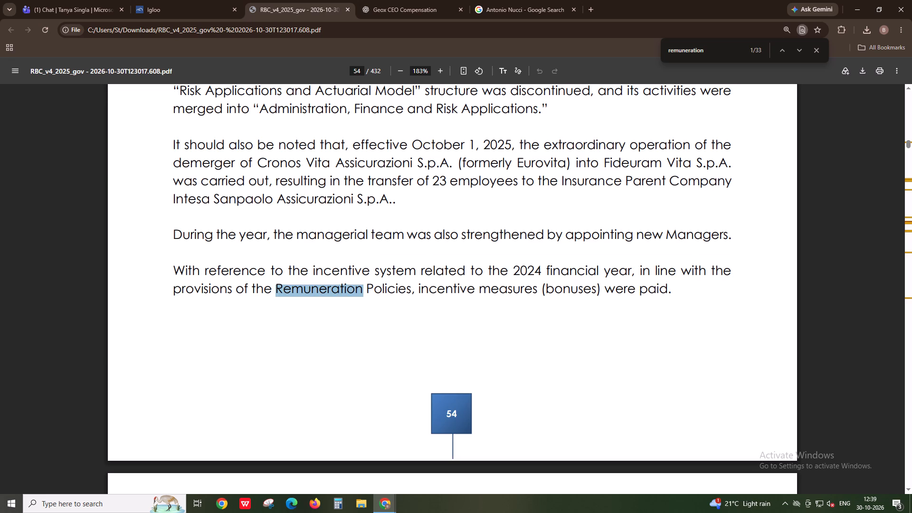
key(Return)
key(Return)
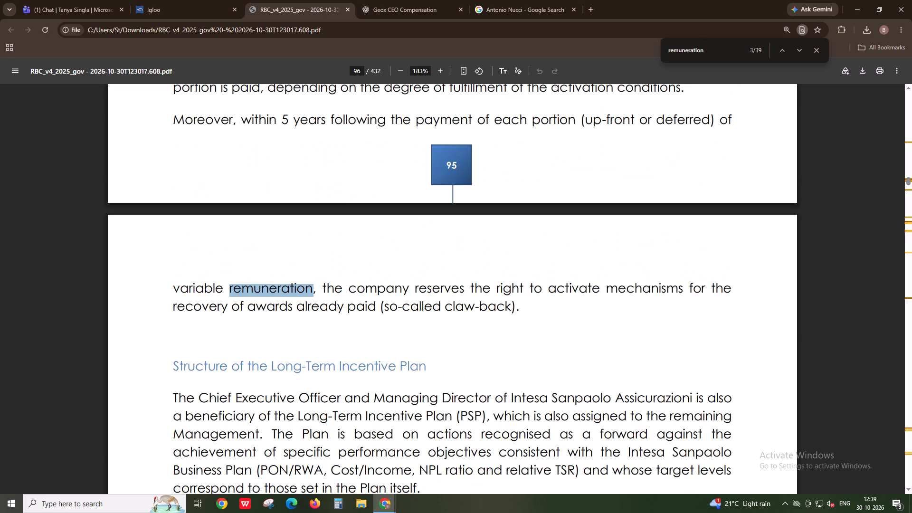
key(Return)
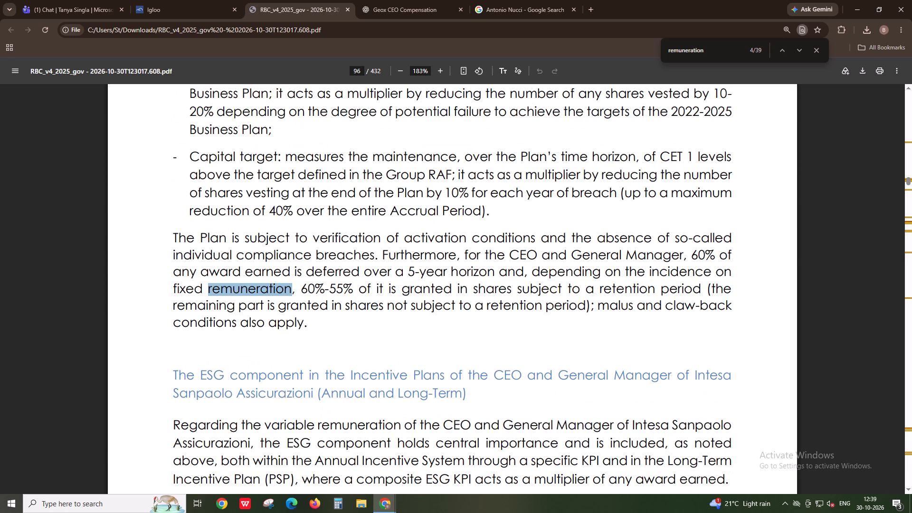
key(Return)
key(Return)
key(Return)
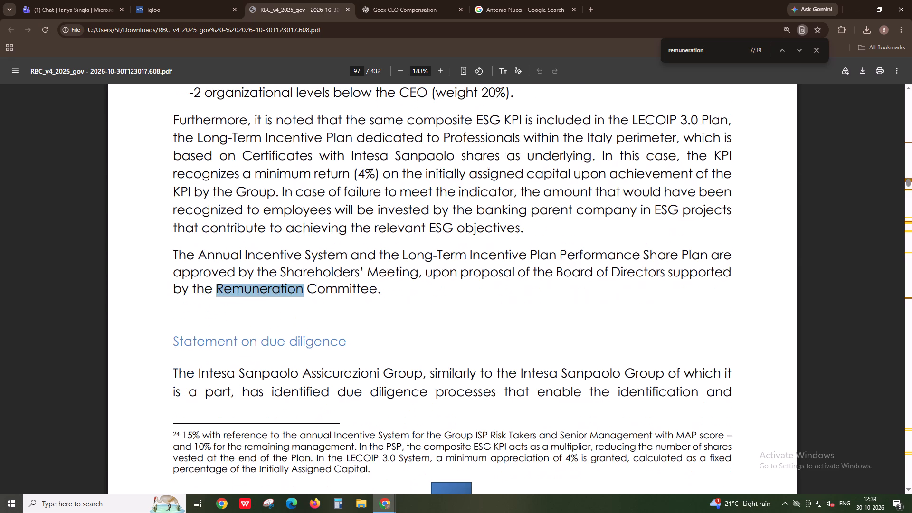
key(shift+Return)
key(shift+Return)
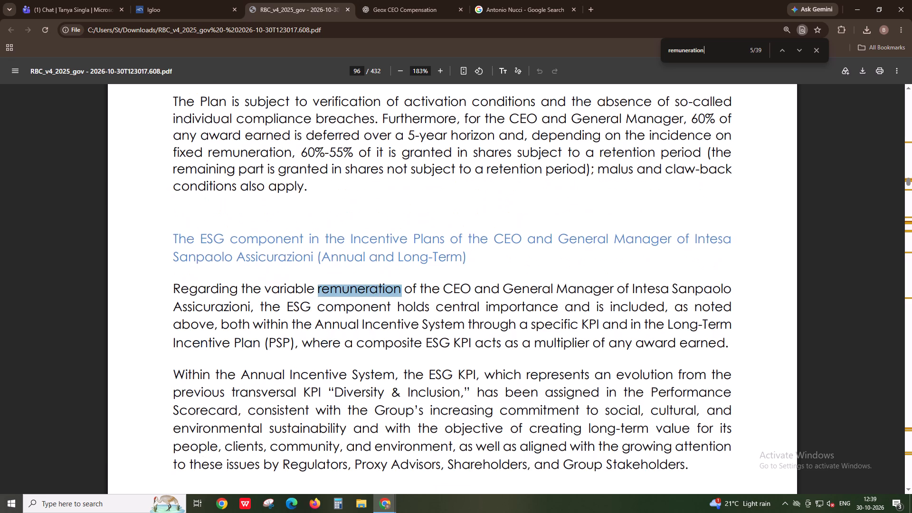
key(Return)
key(Return)
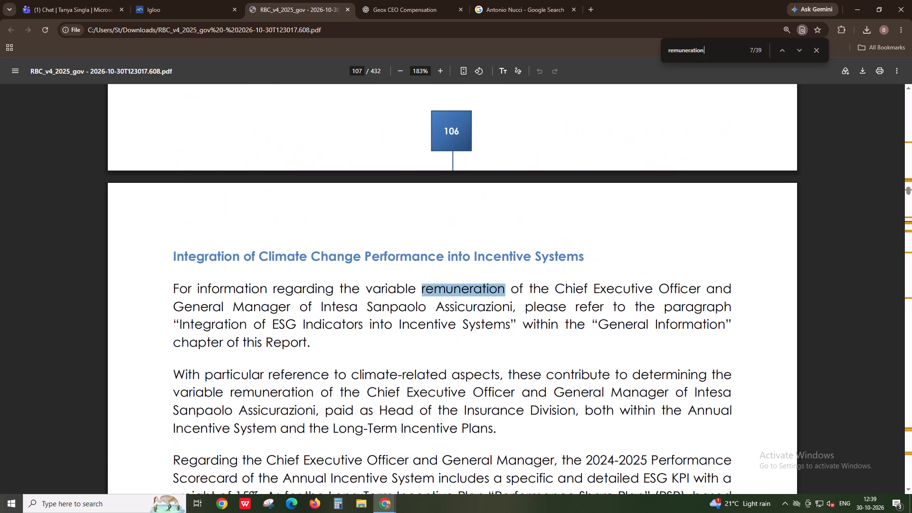
key(Return)
key(Return)
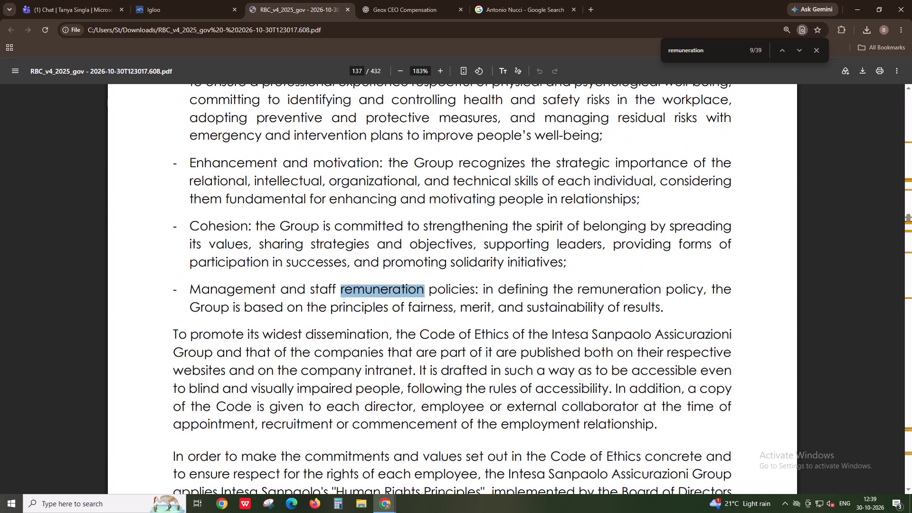
key(Return)
key(Return)
key(Return)
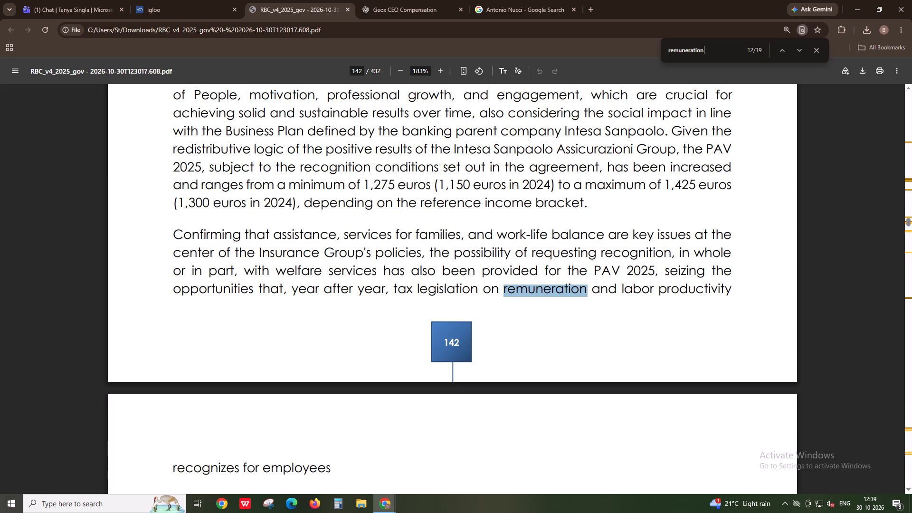
key(Return)
key(Return)
key(Return)
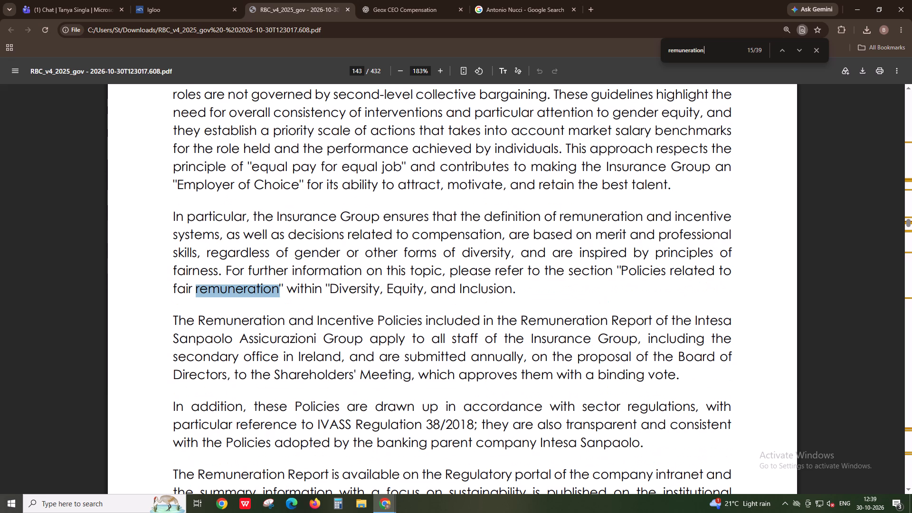
key(Return)
key(Return)
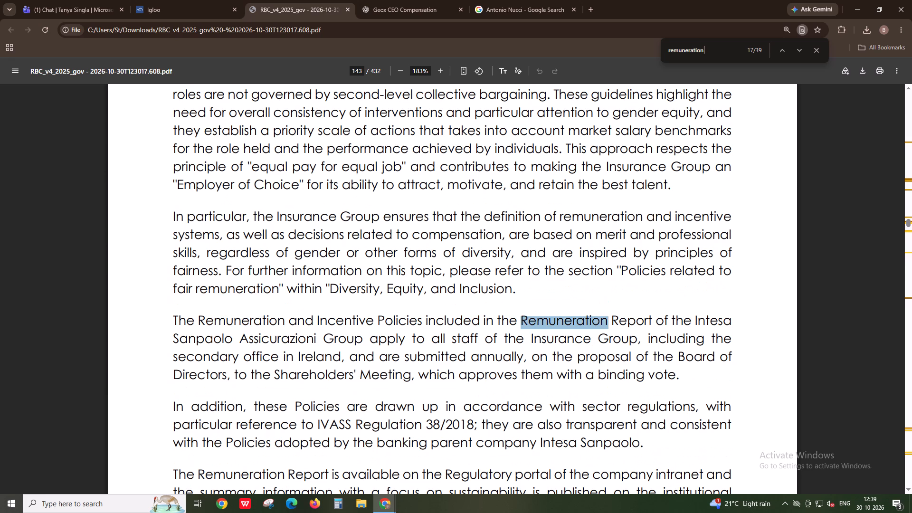
key(Return)
key(Return)
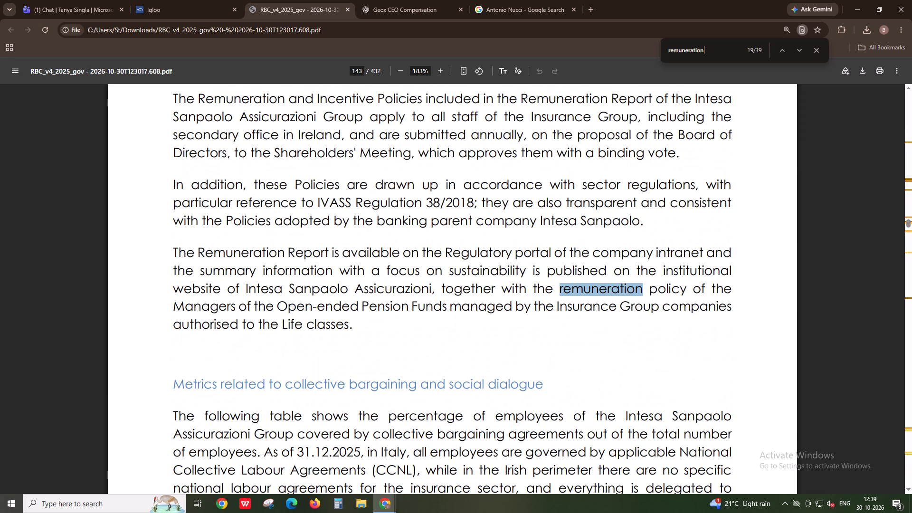
key(Return)
key(Return)
key(Return)
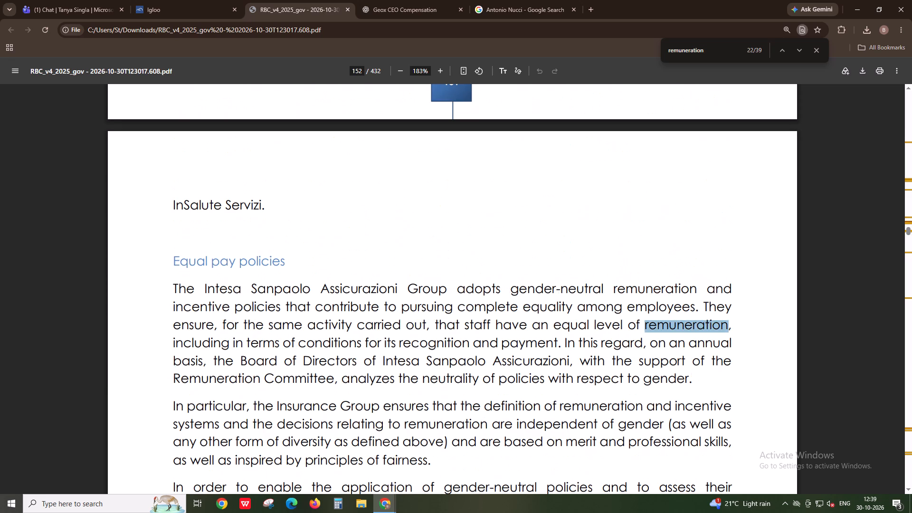
key(Return)
key(Return)
key(Return)
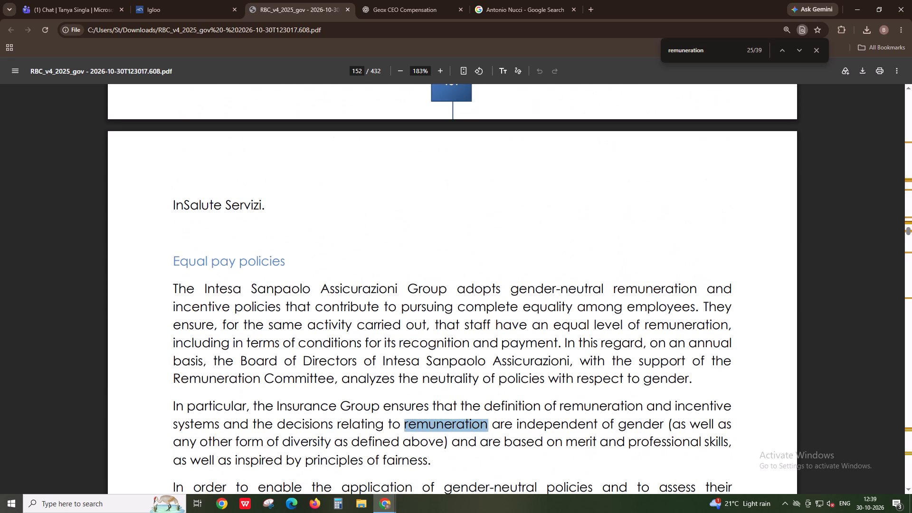
key(Return)
key(Return)
key(Return)
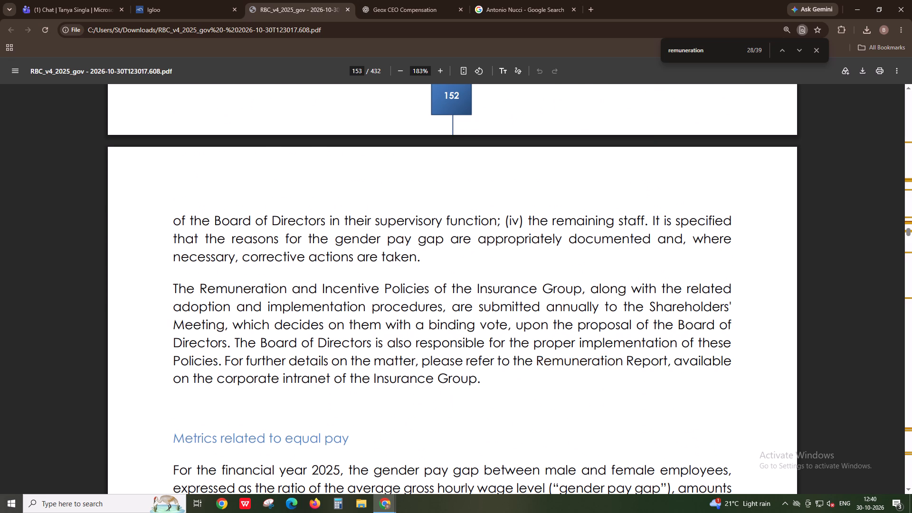
key(Return)
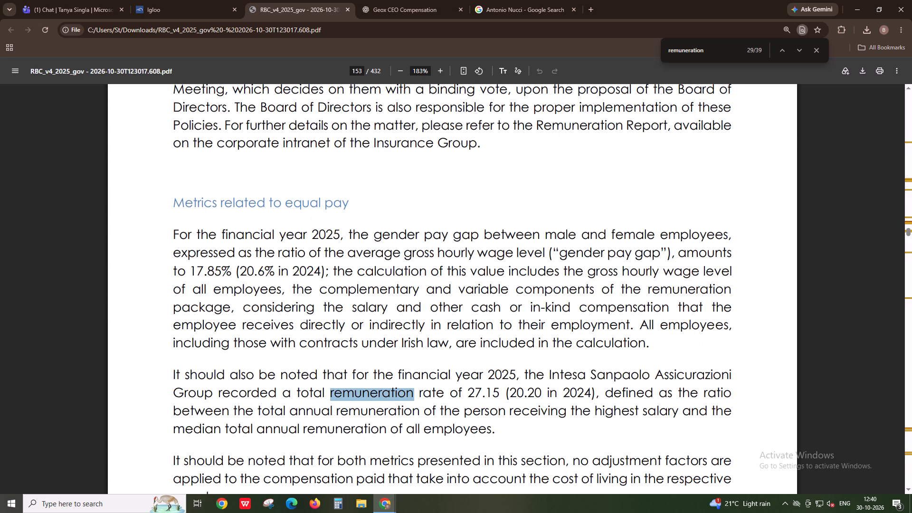
key(Return)
key(Return)
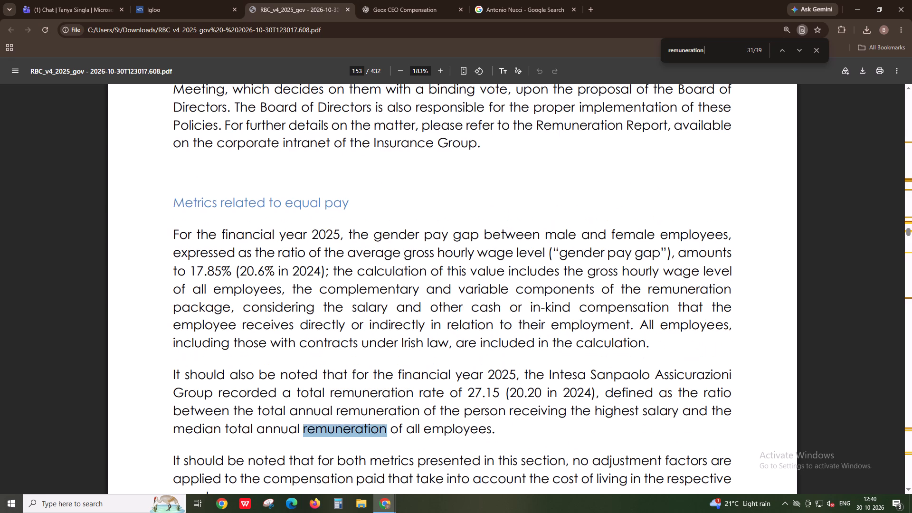
key(Return)
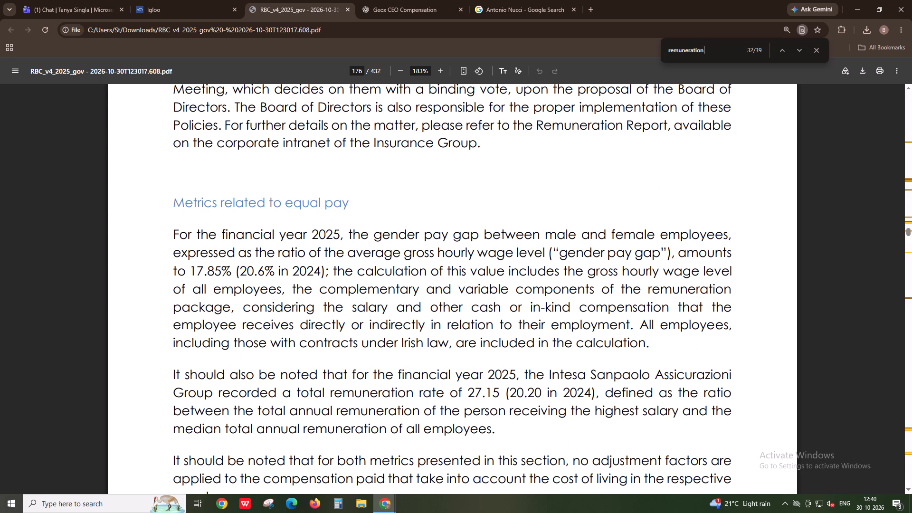
key(Return)
key(Return)
key(Return)
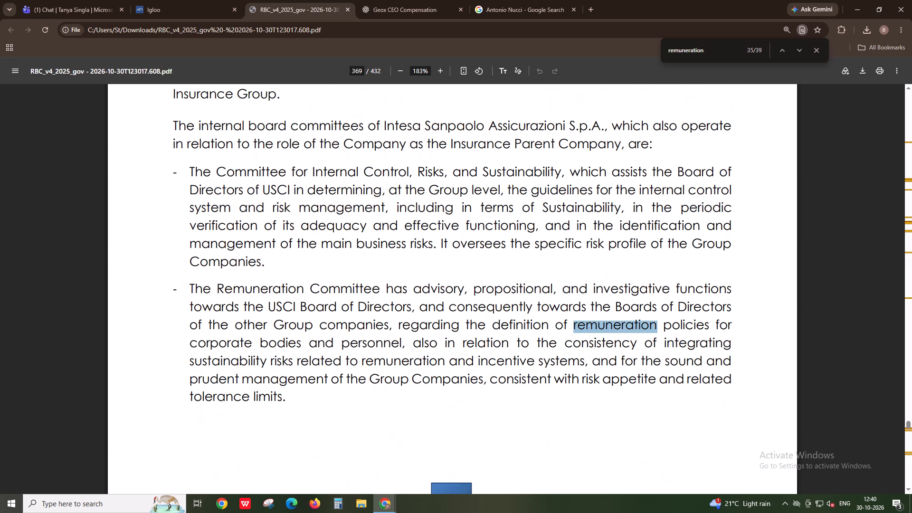
key(Return)
key(Return)
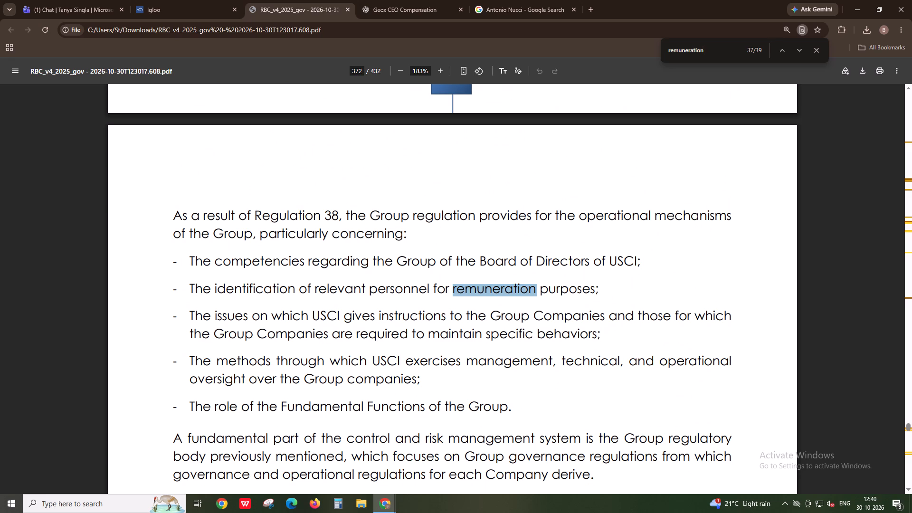
key(Return)
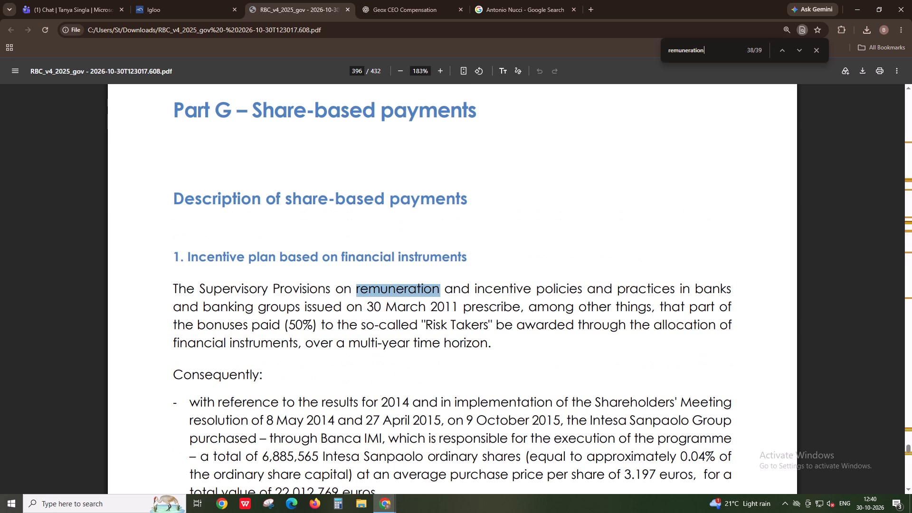
key(Return)
Back in Igloo, mark Compensation_independence as Data not found with the reason Data not found in reports.
click(231, 0)
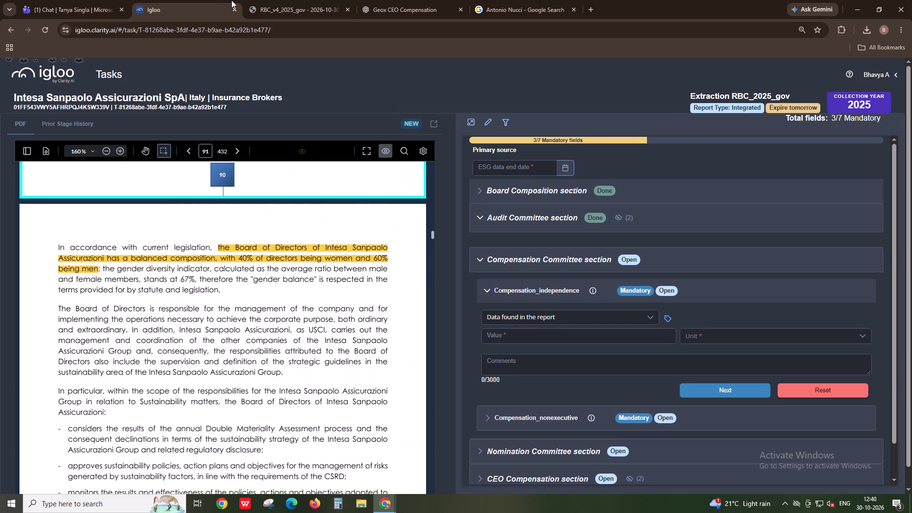
click(526, 316)
click(518, 348)
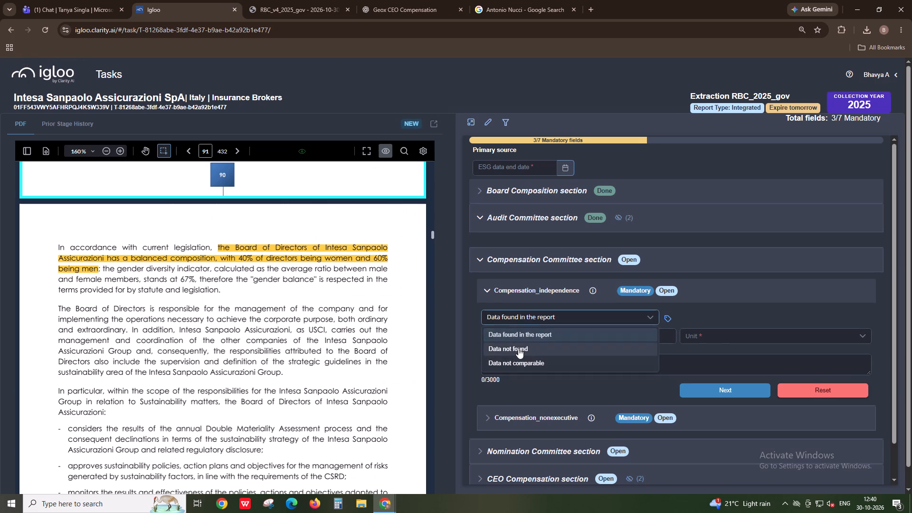
click(710, 332)
click(712, 355)
Add the comment "There is no mention of this field in the report." to Compensation_independence, copy it for reuse, and complete the field.
click(714, 341)
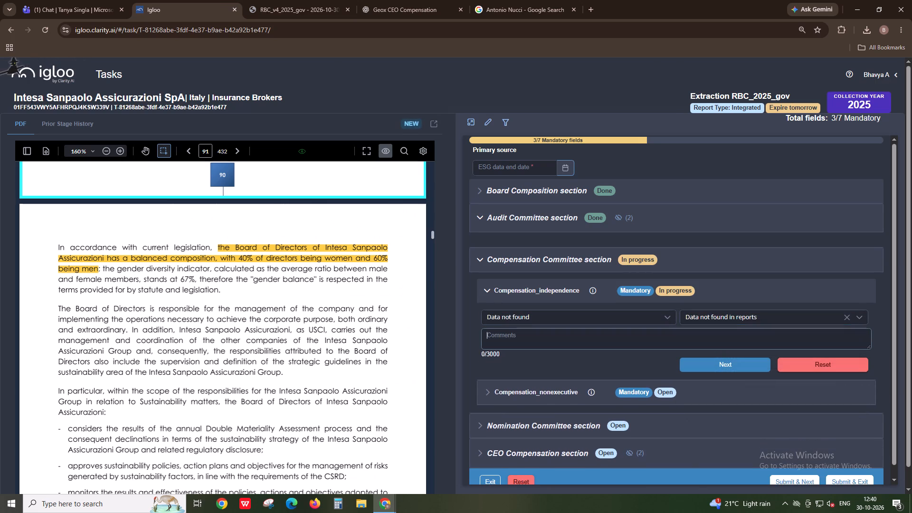
text(There is no menton o)
key(BackSpace)
key(BackSpace)
key(BackSpace)
key(BackSpace)
text(ion of this field in the repor)
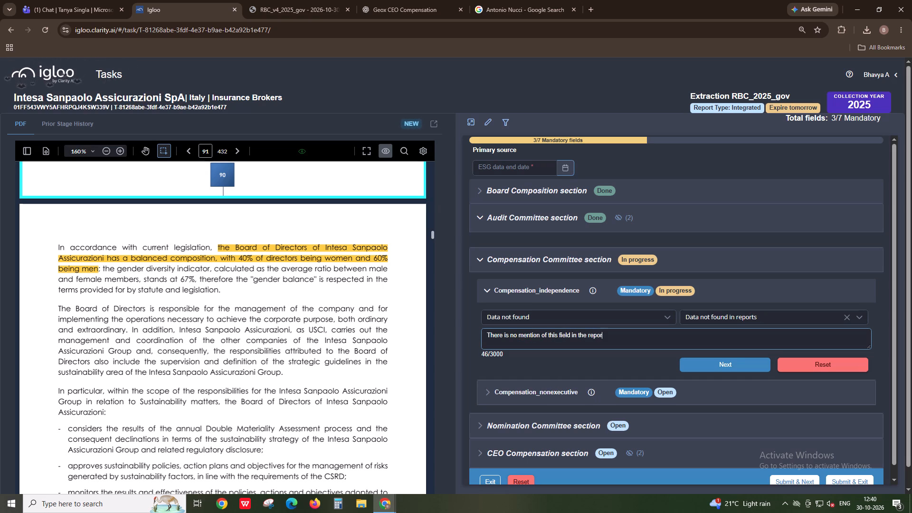
text(t.)
key(ctrl+a)
key(ctrl+c)
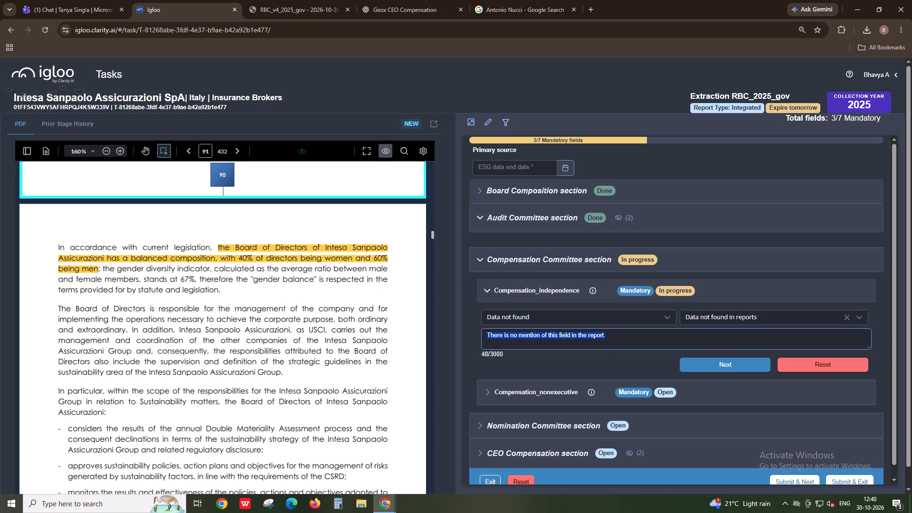
click(719, 364)
Complete Compensation_nonexecutive as Data not found, reason Data not found in reports, with the comment "There is no mention of this field in the report.".
click(594, 387)
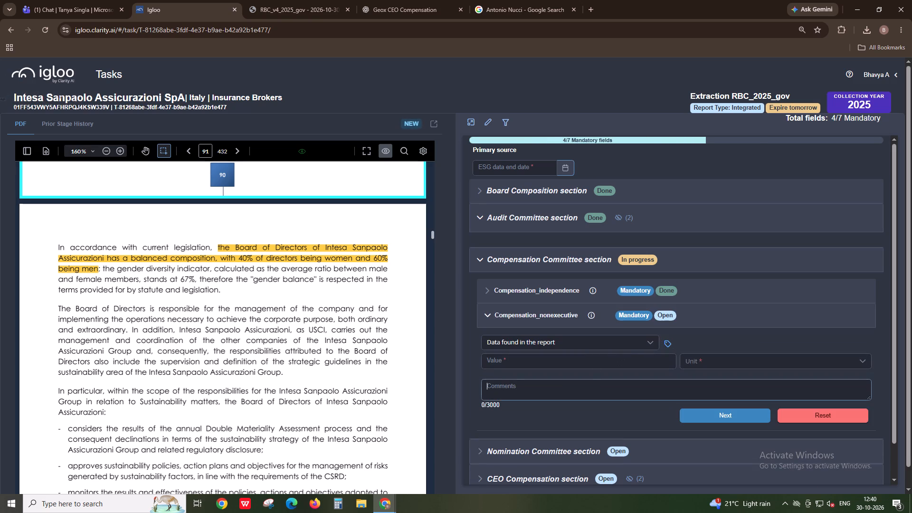
key(ctrl+v)
click(631, 343)
click(581, 387)
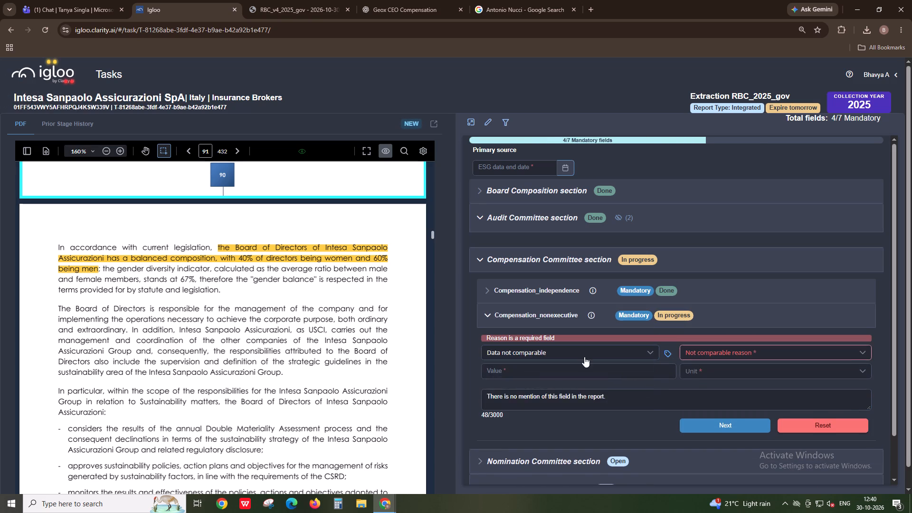
click(584, 357)
click(575, 381)
click(702, 357)
click(702, 381)
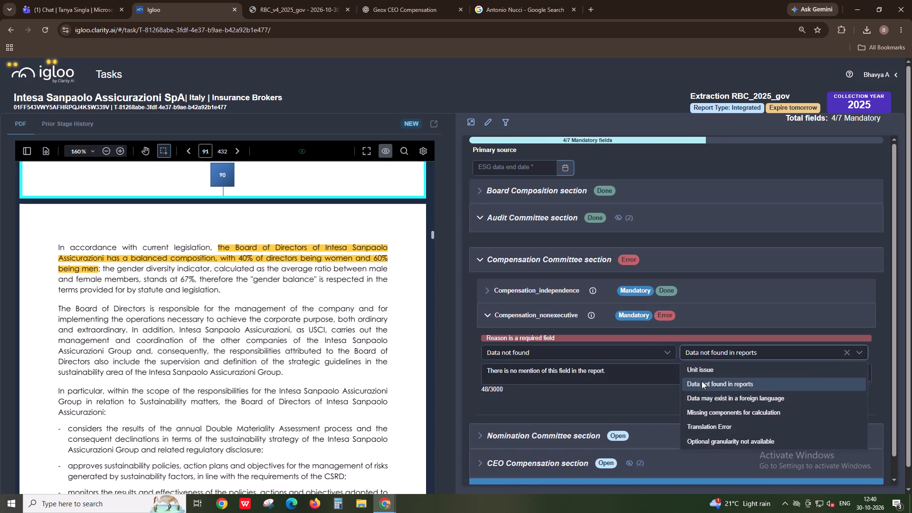
click(702, 385)
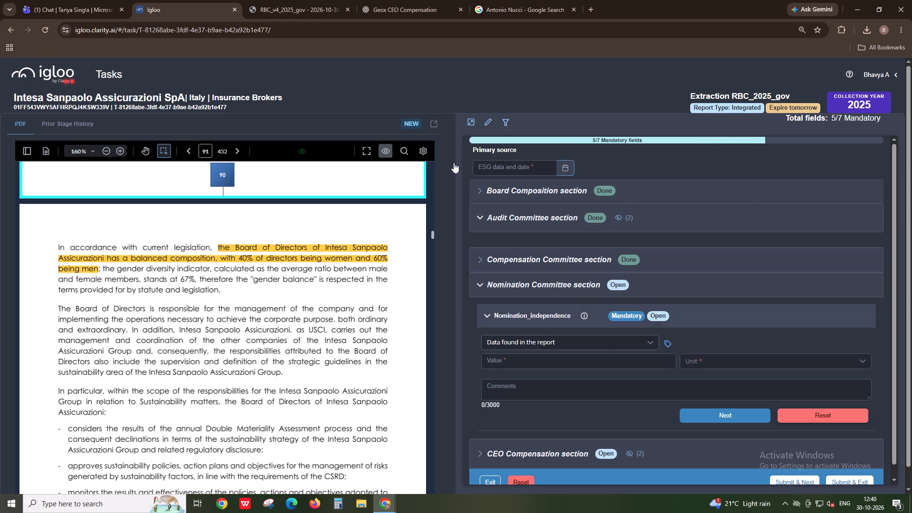
Search the report PDF for "nomination" and for the shortened term "nominati" to look for Nomination Committee information.
click(303, 0)
key(ctrl+f)
text(nomination)
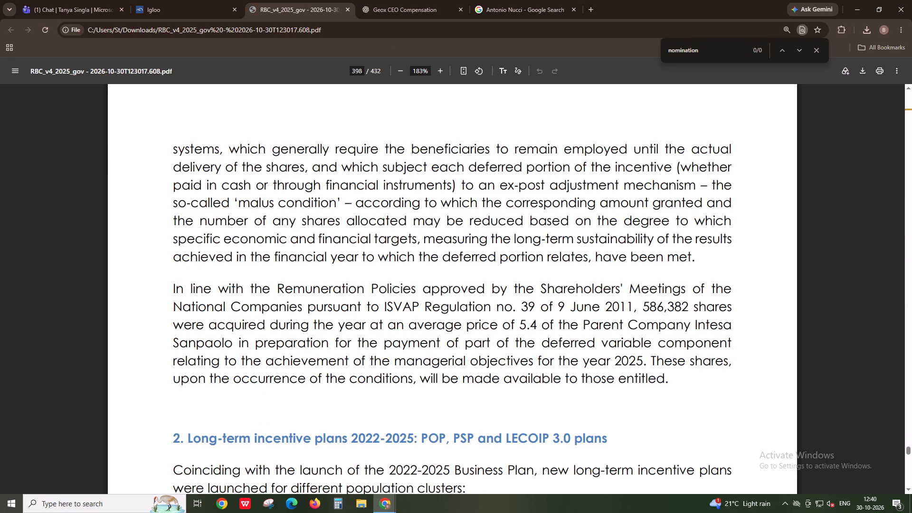
key(Return)
key(BackSpace)
key(BackSpace)
key(Return)
key(Return)
key(Return)
Back in Igloo, mark Nomination_independence as Data not found with the reason Data not found in reports.
key(Return)
key(Return)
click(163, 0)
click(626, 349)
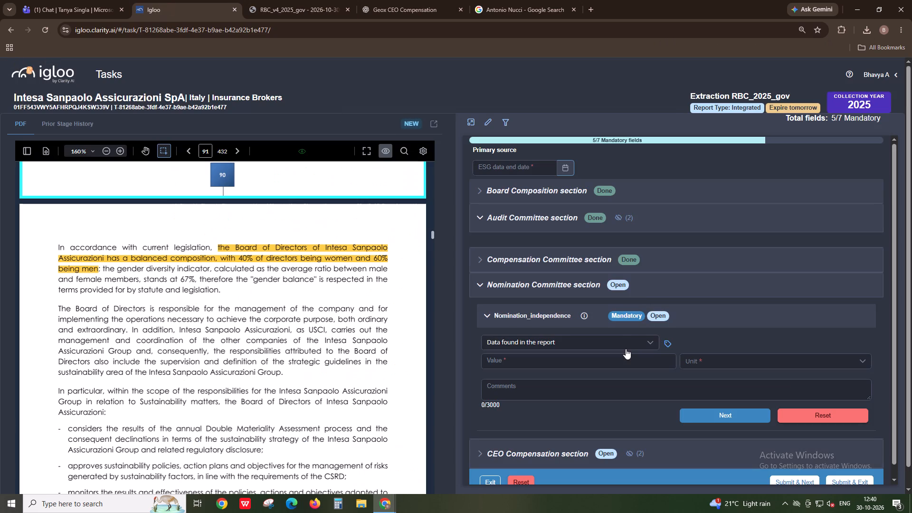
click(567, 379)
click(717, 353)
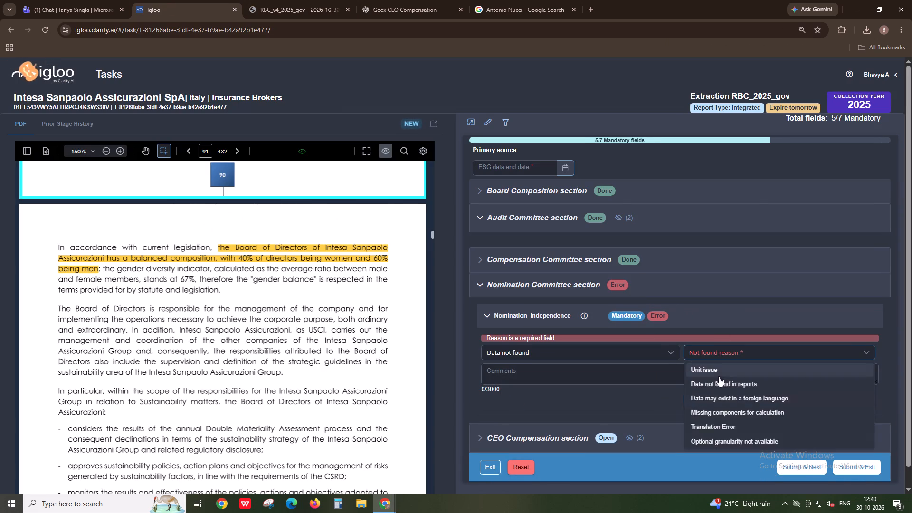
click(719, 376)
click(712, 351)
click(713, 344)
click(711, 370)
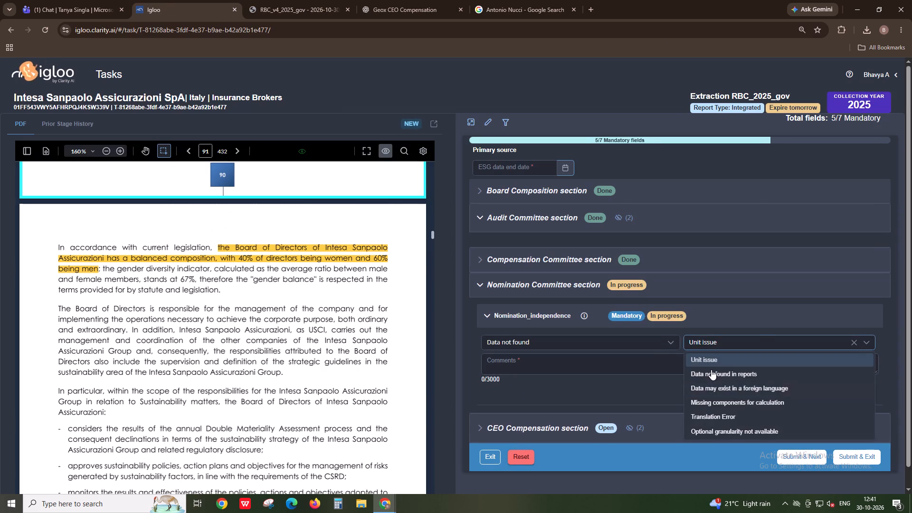
Check the 2025 prior stage history entries, including Audit_independence and Audit_nonexecutive, and return to the report view.
click(72, 128)
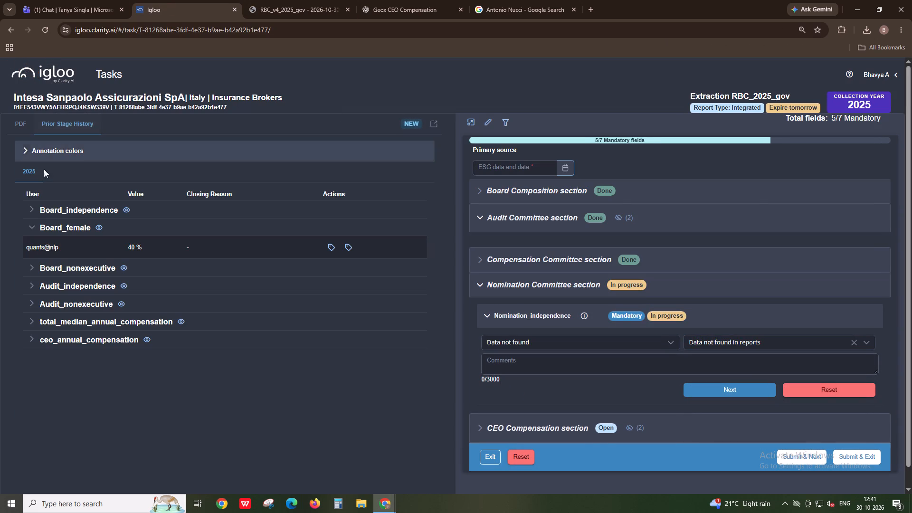
double_click(35, 284)
double_click(32, 304)
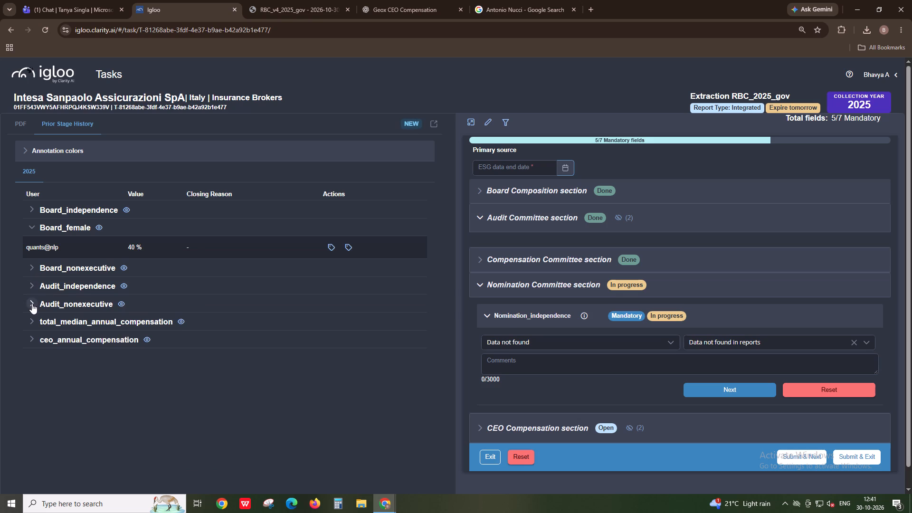
click(25, 117)
Add the copied comment "There is no mention of this field in the report." to Nomination_independence and complete the field.
click(535, 368)
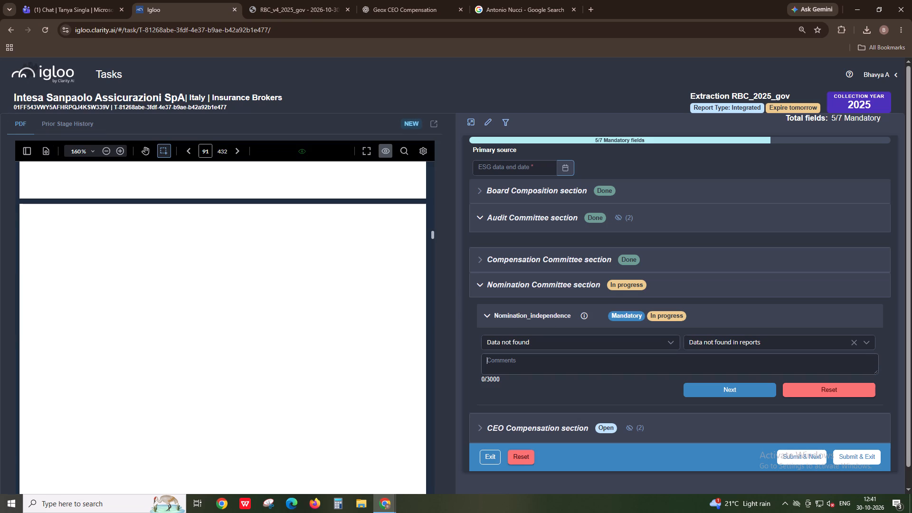
key(ctrl+v)
click(689, 389)
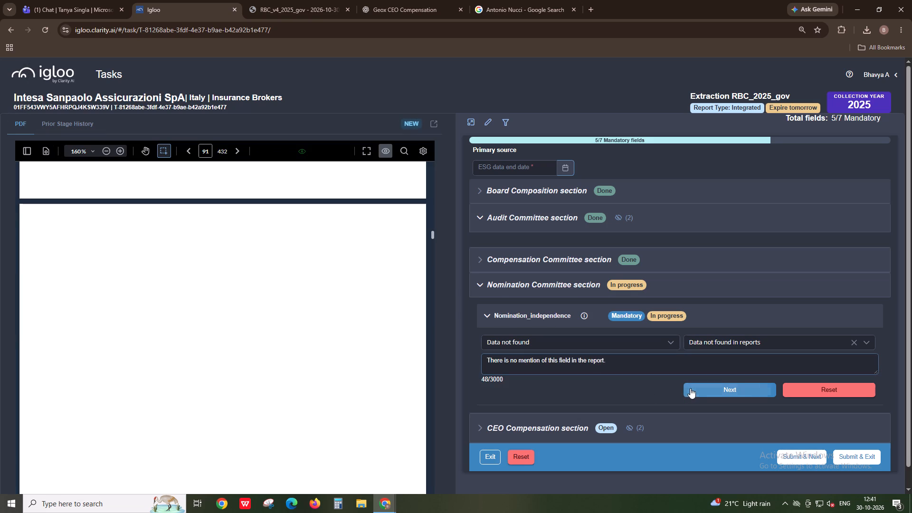
ctrl+scroll(204, 326, down, 2)
ctrl+scroll(204, 326, up, 2)
Search the report PDF for the shortened term "pay rat" to look for CEO pay ratio information.
click(276, 0)
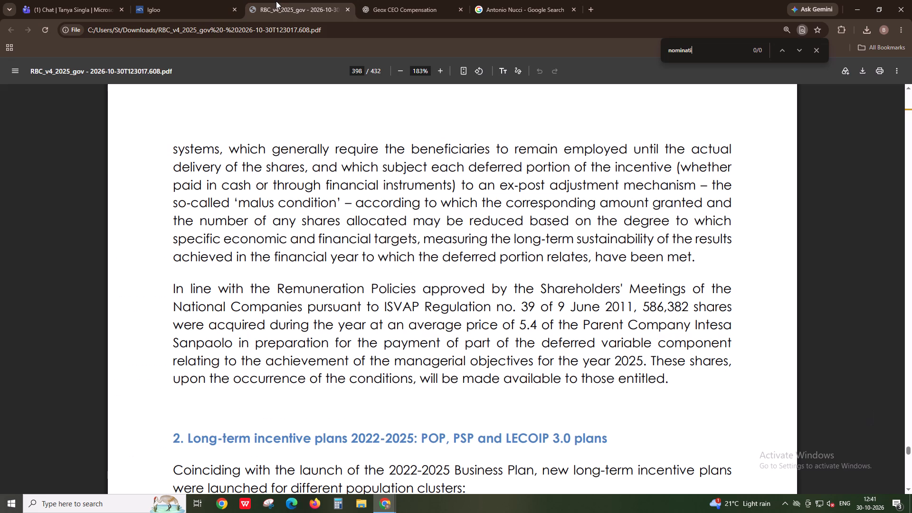
key(ctrl+f)
text(pay rato)
key(BackSpace)
text(ui)
key(BackSpace)
key(BackSpace)
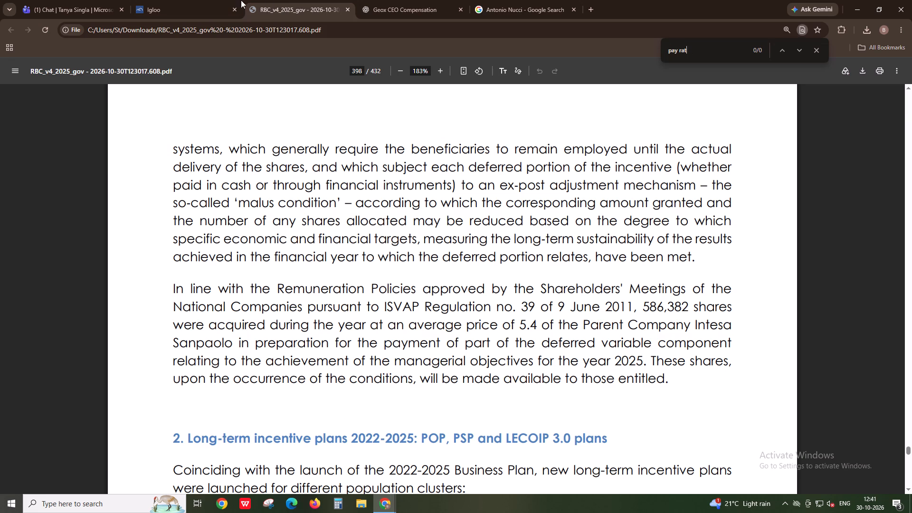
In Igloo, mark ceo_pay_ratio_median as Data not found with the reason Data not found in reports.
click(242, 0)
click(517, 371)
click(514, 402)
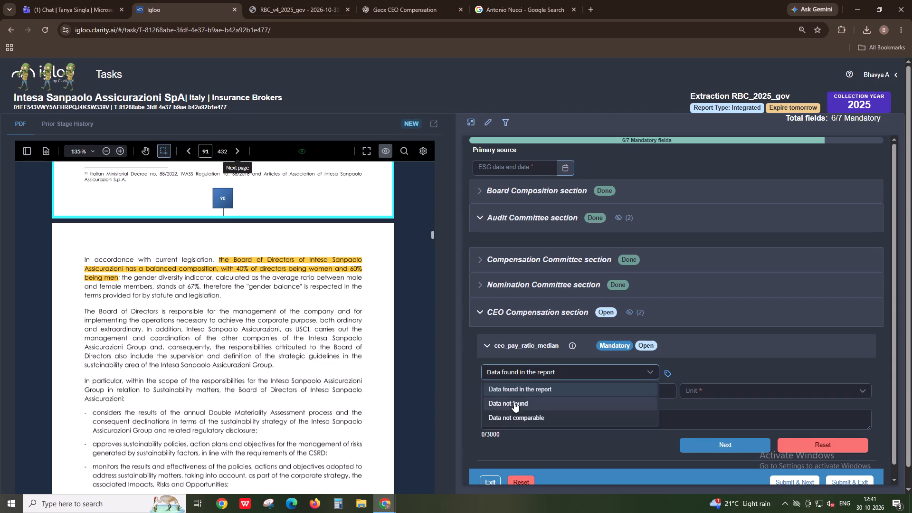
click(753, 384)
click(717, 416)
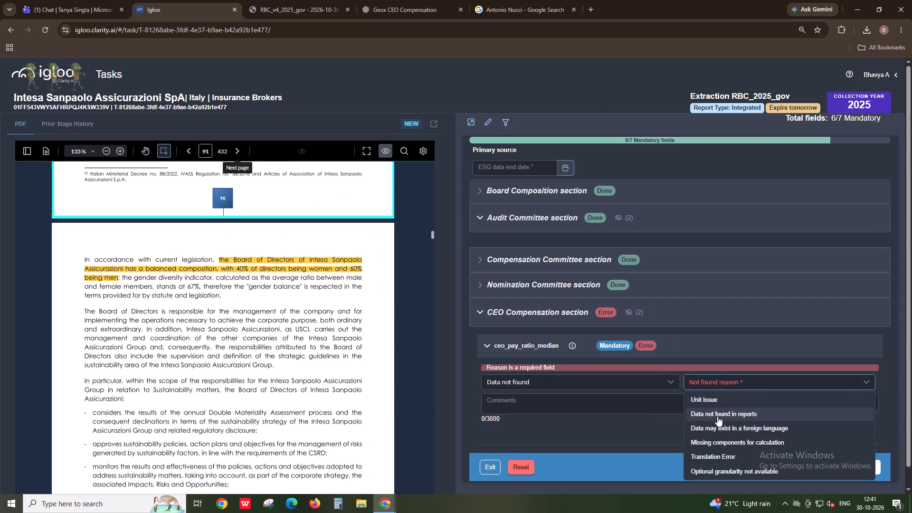
Search the report PDF for the shortened term "compensat" to look for CEO compensation data.
click(313, 0)
key(ctrl+f)
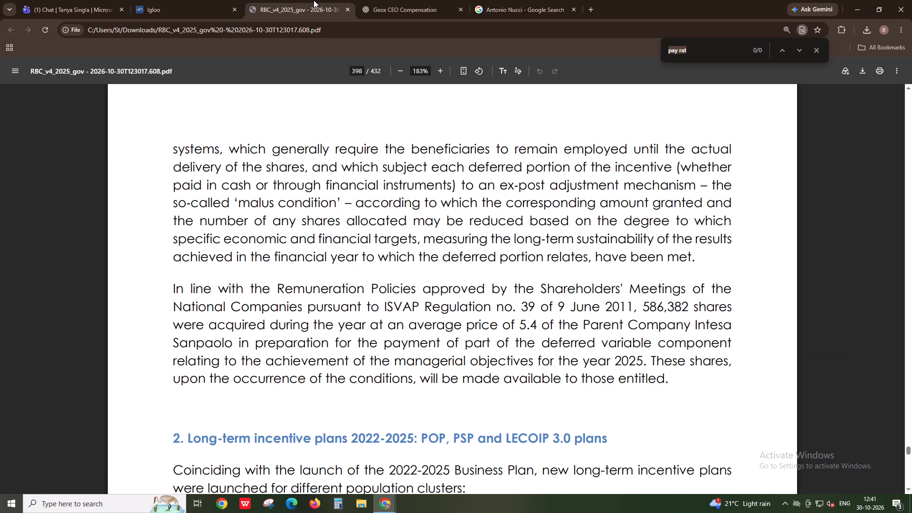
key(c)
text(ompensaton)
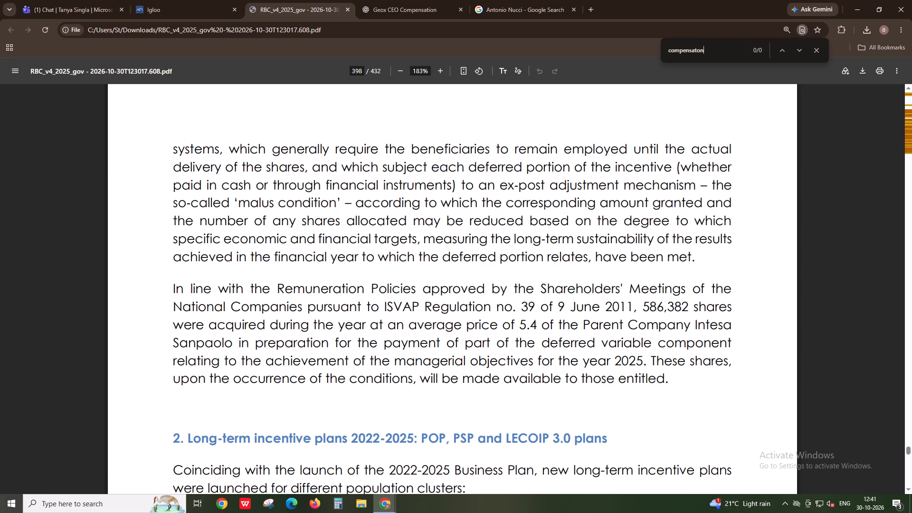
text(==)
key(BackSpace)
text(==)
key(BackSpace)
key(BackSpace)
key(BackSpace)
key(BackSpace)
key(BackSpace)
key(Return)
key(Return)
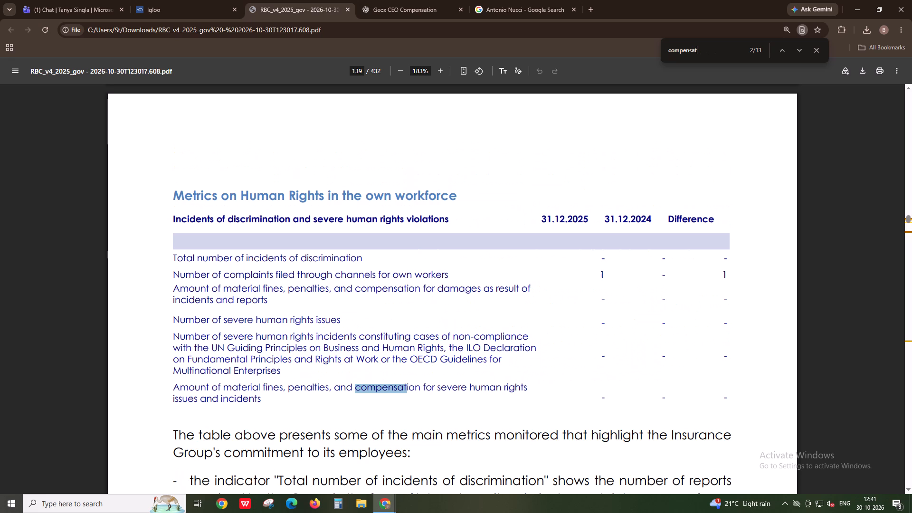
Step through the "compensat" matches in the report and examine the equal pay metrics section on page 153.
key(Return)
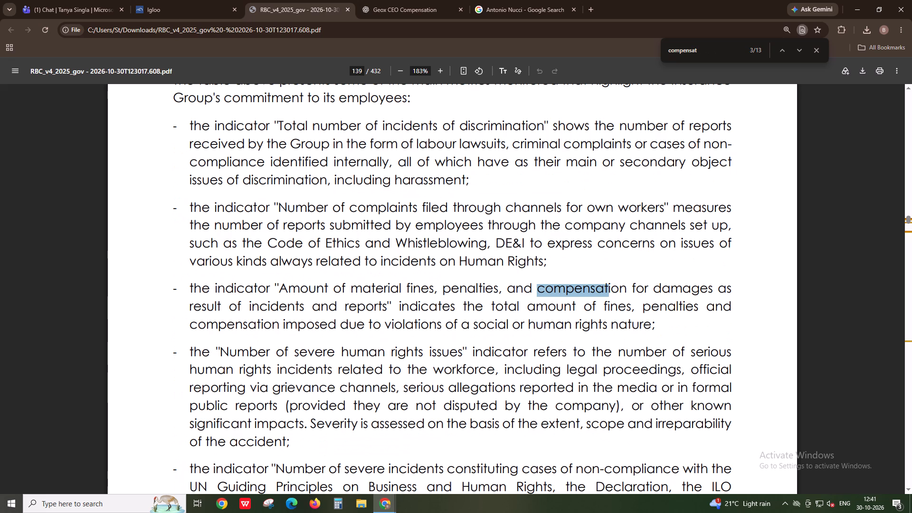
key(Return)
key(Return)
key(Return)
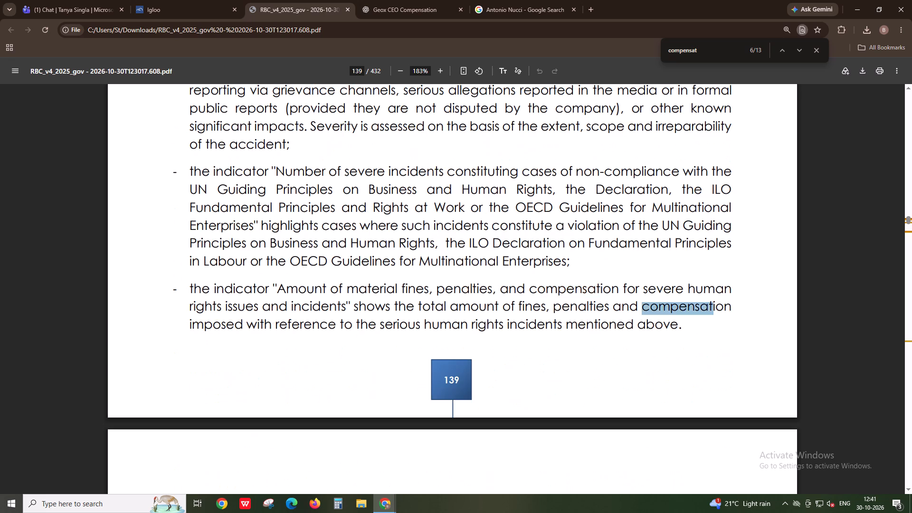
key(Return)
key(Return)
key(Return)
key(Return)
key(Return)
key(shift+Return)
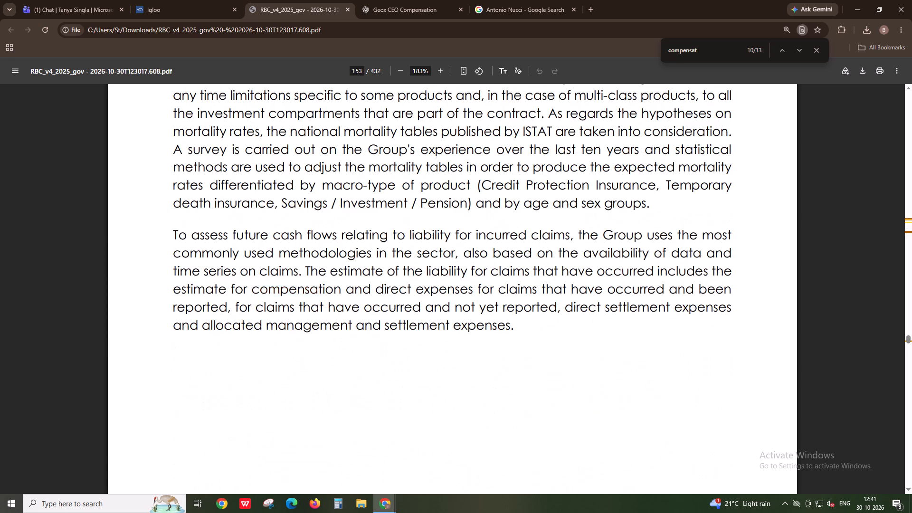
key(shift+Return)
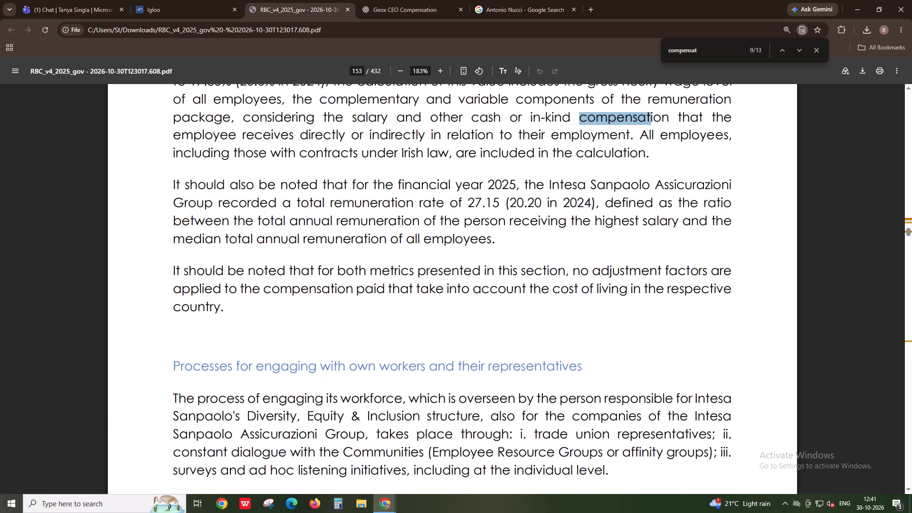
key(shift+Return)
key(Return)
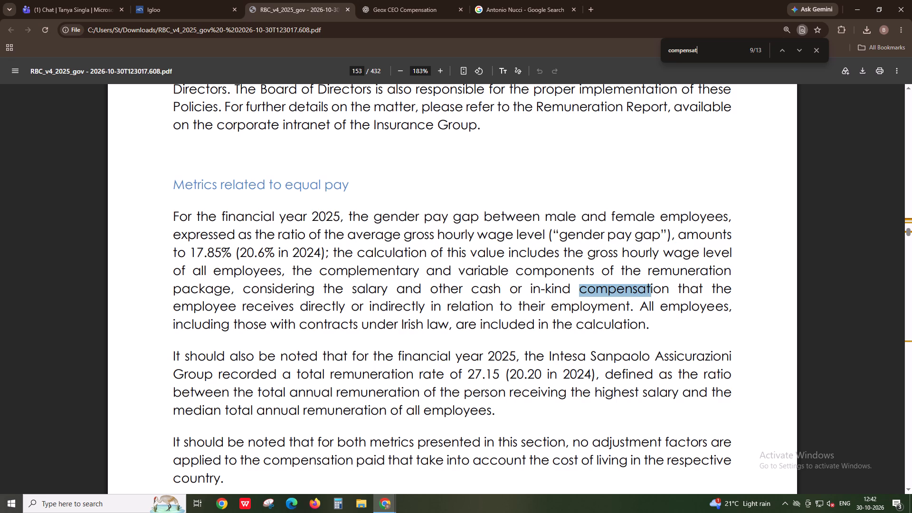
scroll(459, 224, down, 1)
In Igloo, go to page 153 of the embedded report and examine the total remuneration rate passage.
click(192, 0)
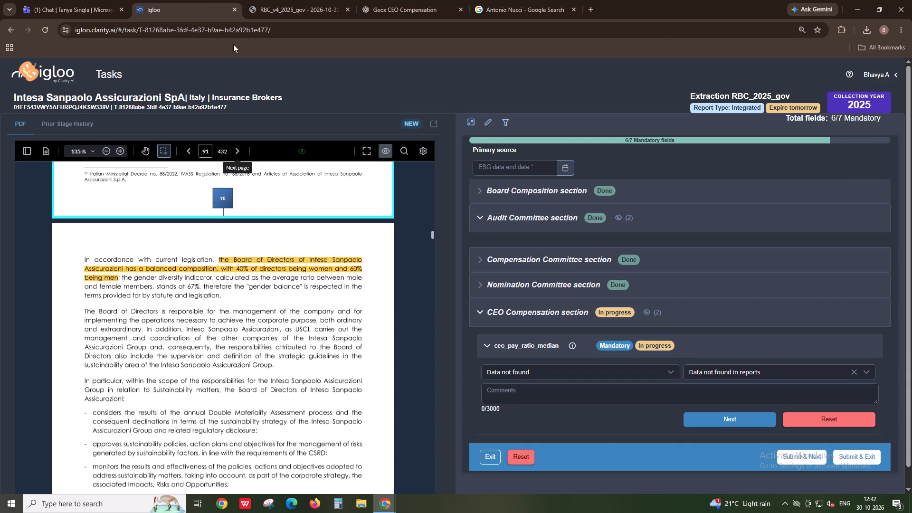
click(211, 152)
text(153)
key(Return)
ctrl+scroll(158, 327, up, 1)
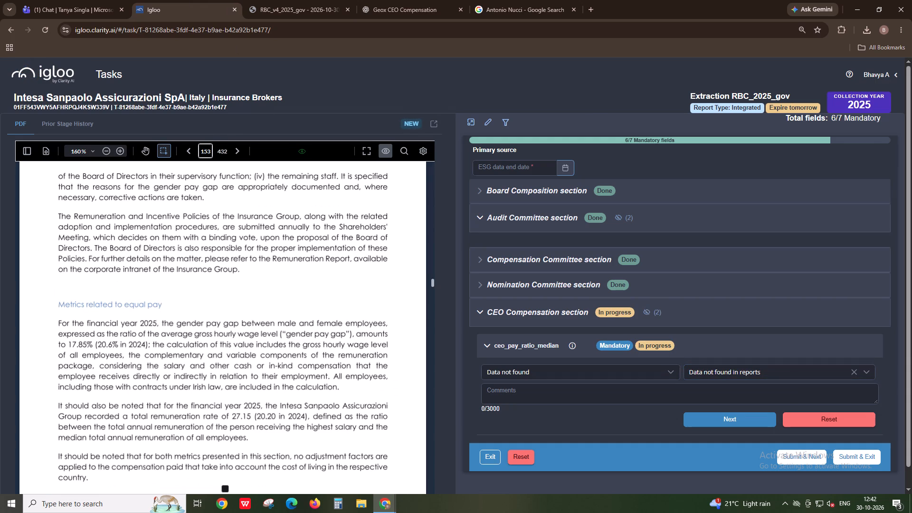
scroll(179, 353, down, 1)
ctrl+scroll(179, 357, up, 1)
ctrl+scroll(165, 410, down, 1)
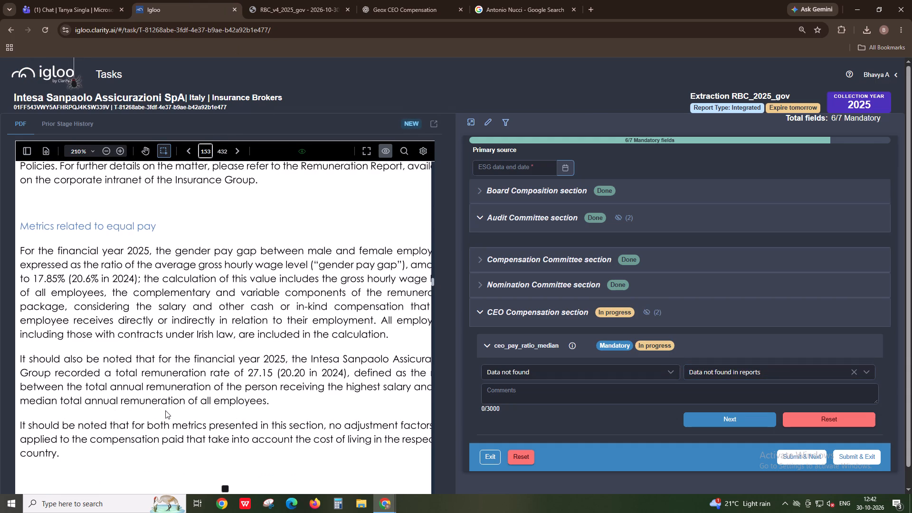
scroll(165, 410, up, 1)
scroll(165, 410, down, 1)
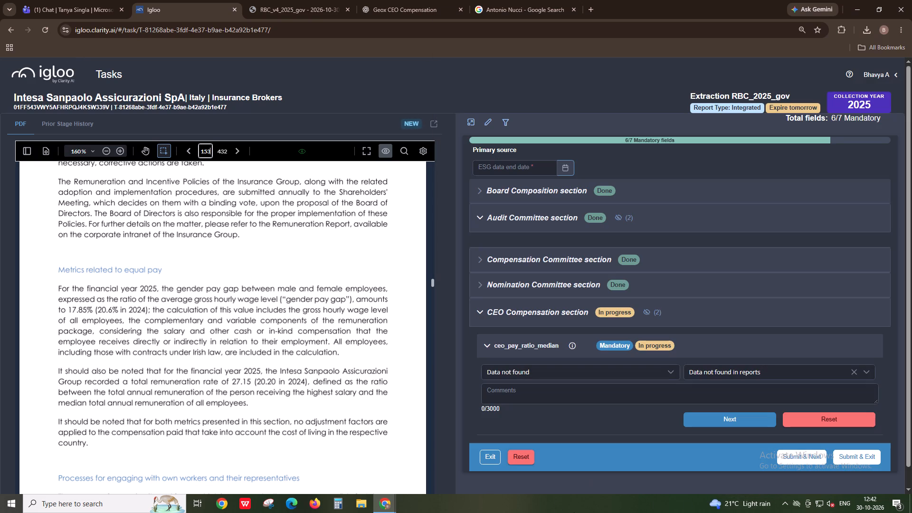
Change ceo_pay_ratio_median to Data found in the report, with the value 27.15 and the unit RATIO.
click(531, 366)
click(525, 393)
click(526, 390)
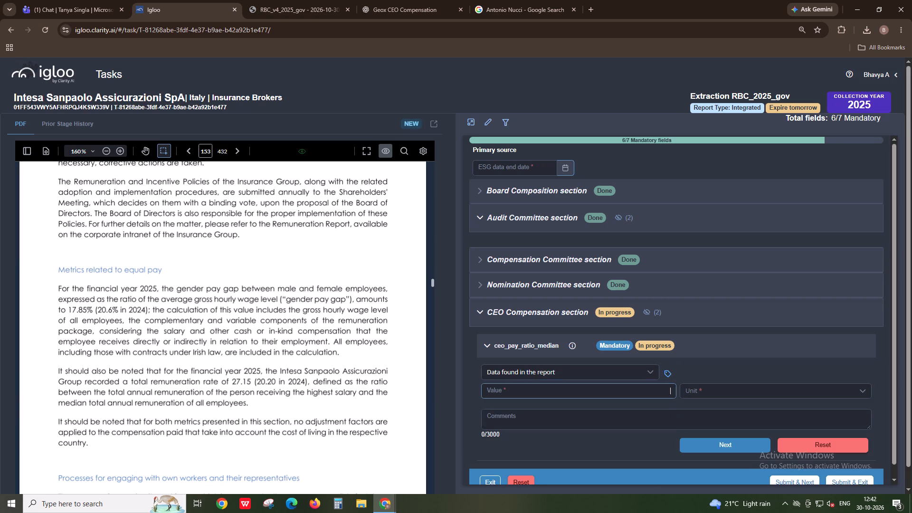
text(27.15)
click(742, 400)
click(745, 387)
click(695, 436)
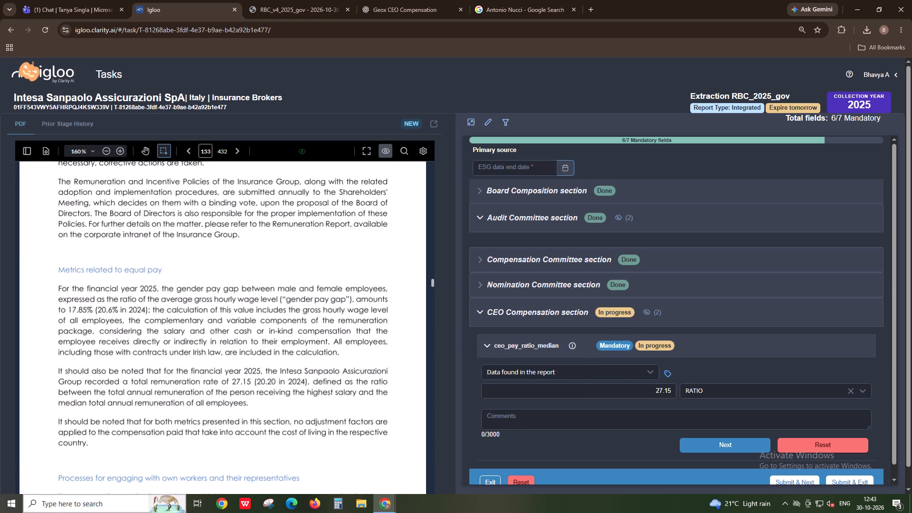
Compare the report's total remuneration rate passage with the Ceo_pay_ratio_median definition and priority rules in the governance methodology.
scroll(66, 383, down, 8)
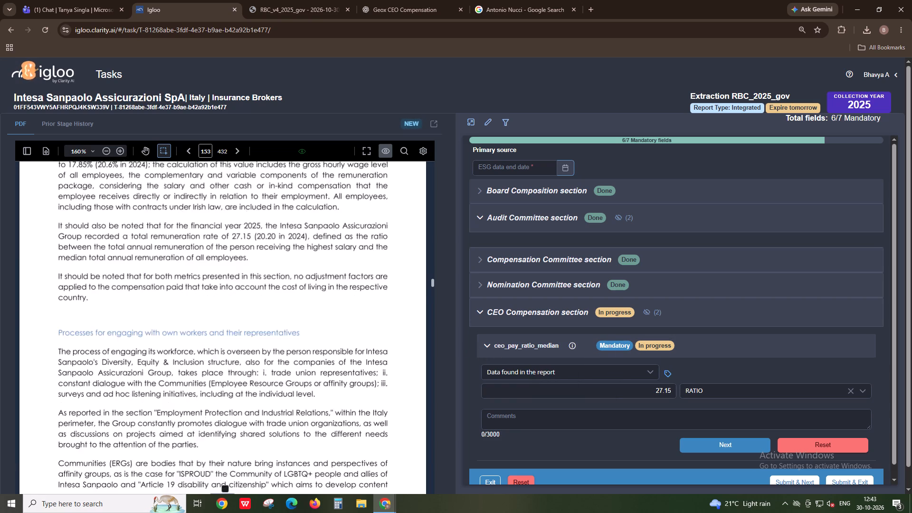
scroll(66, 394, up, 7)
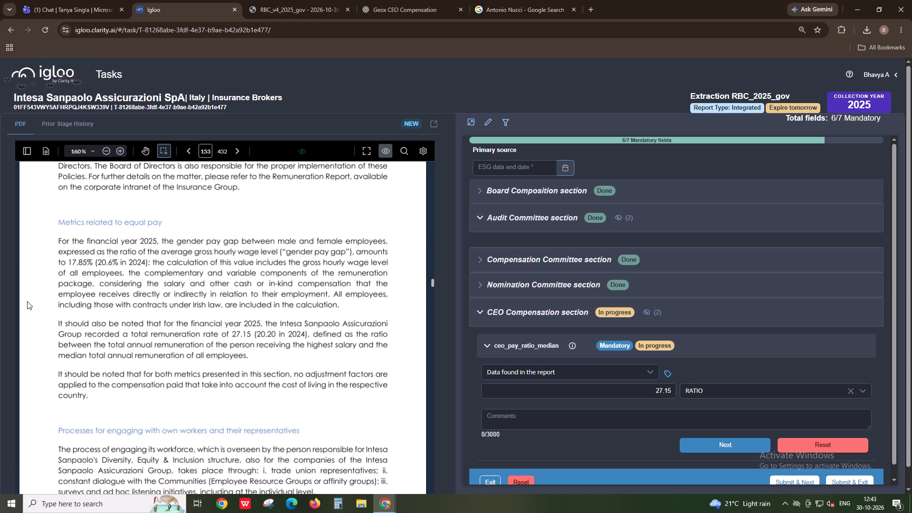
click(199, 0)
click(258, 0)
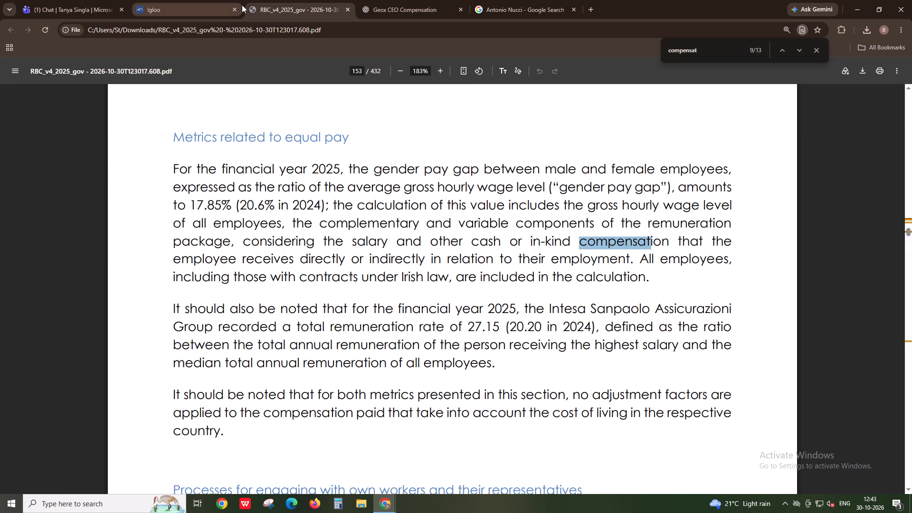
key(alt+Tab)
click(272, 0)
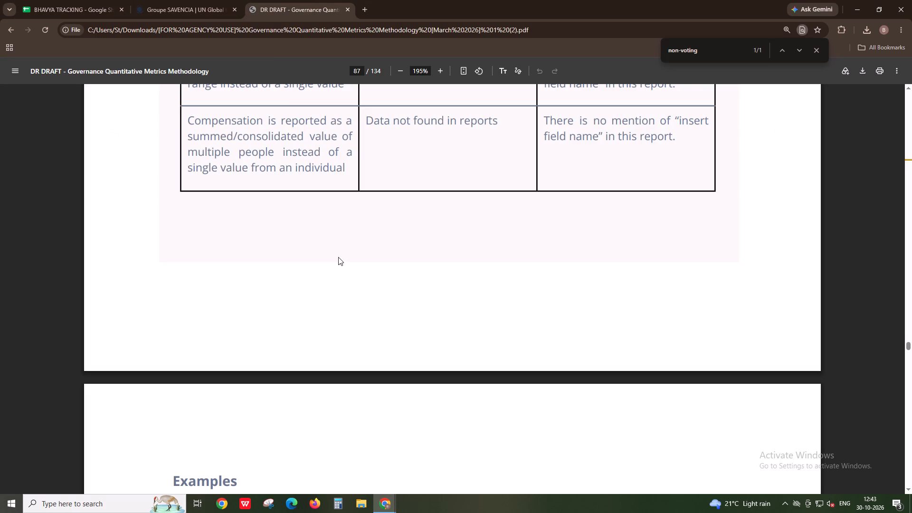
scroll(338, 261, up, 20)
scroll(338, 261, up, 16)
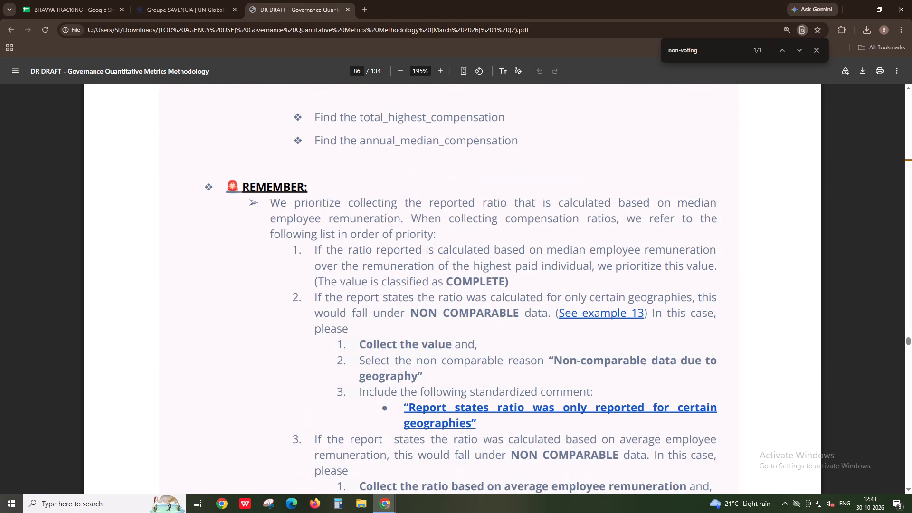
scroll(341, 248, up, 15)
scroll(333, 249, down, 5)
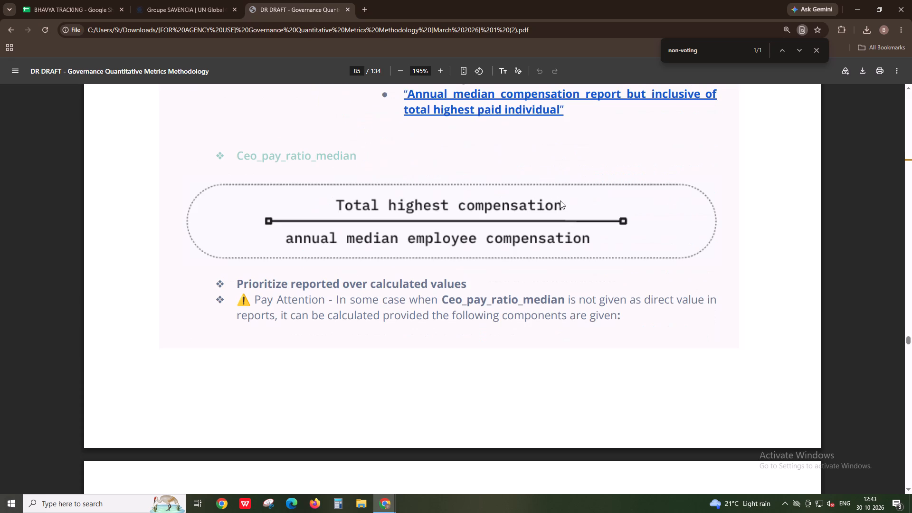
key(alt+Tab)
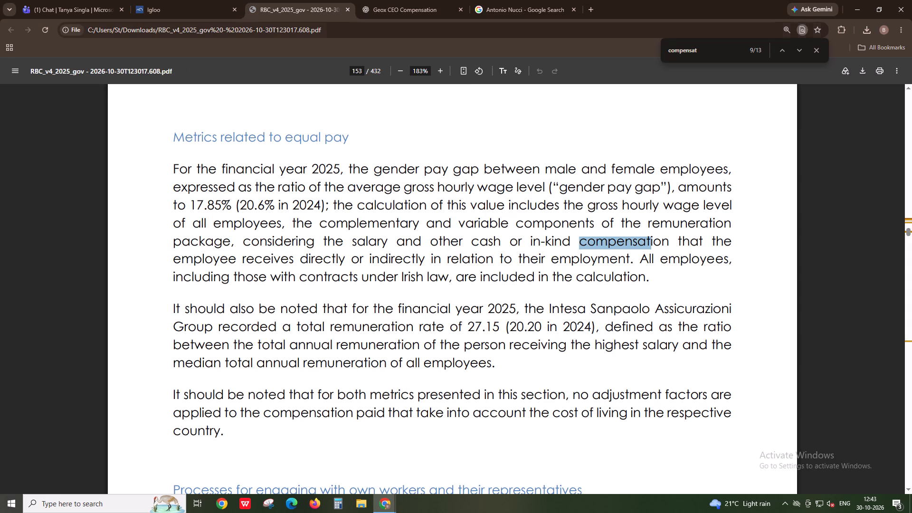
key(alt+Tab)
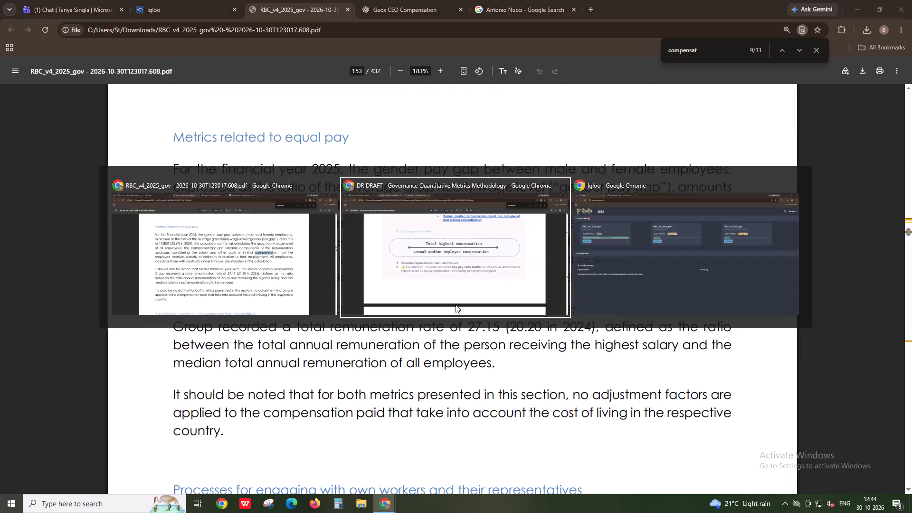
key(alt+Tab)
In Igloo, tag the page 153 total remuneration rate paragraph as the ceo_pay_ratio_median source and complete the field.
click(153, 0)
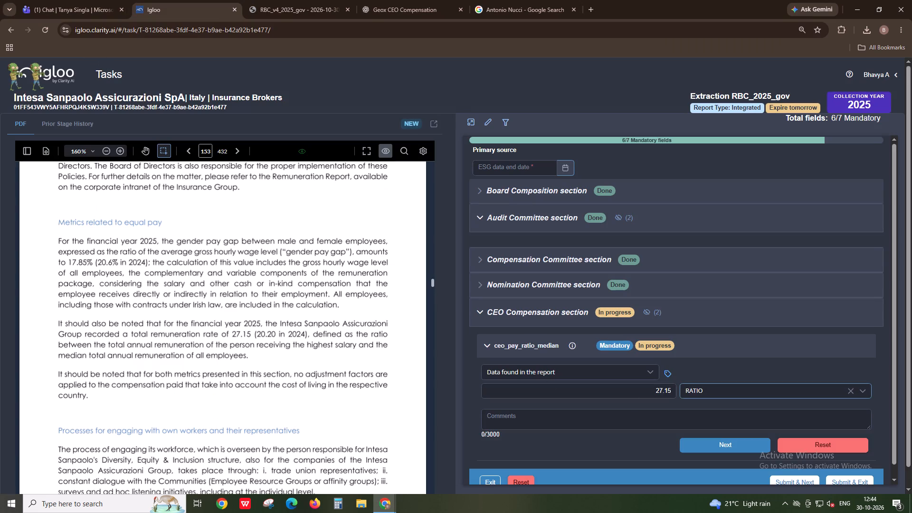
click(672, 374)
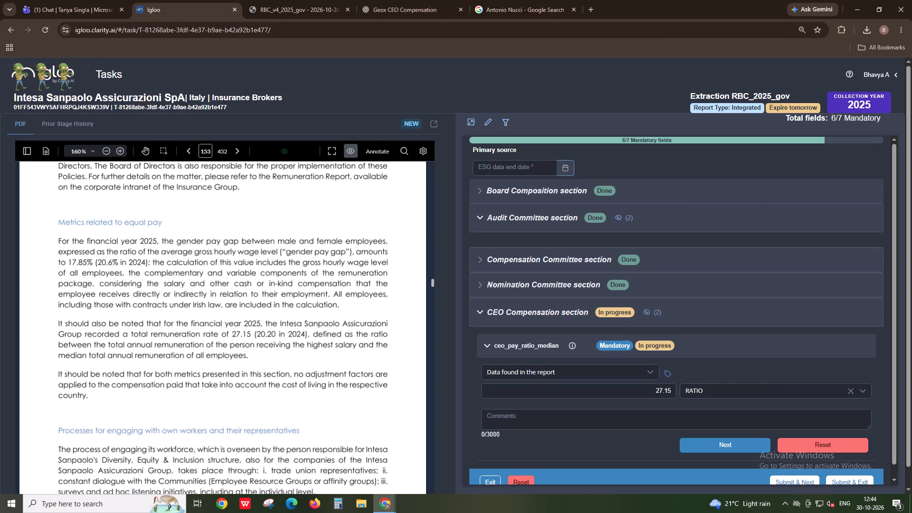
drag(51, 322, 251, 355)
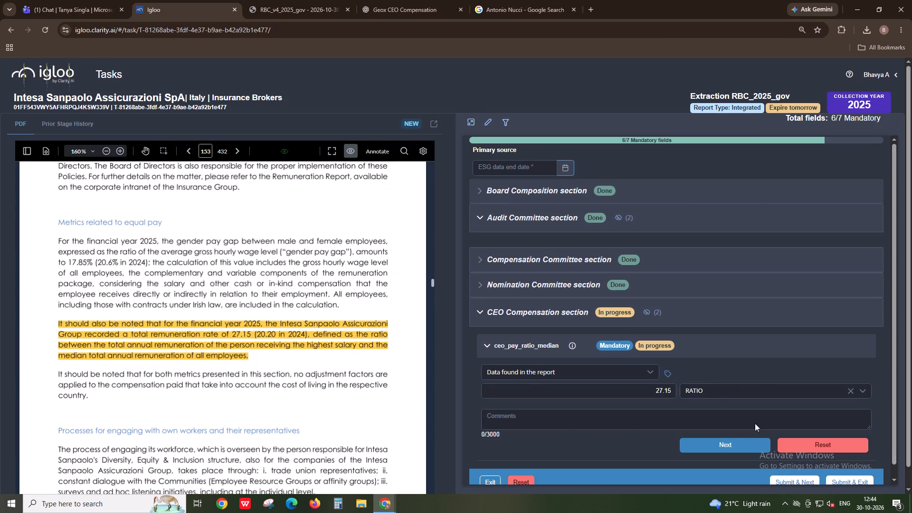
click(707, 463)
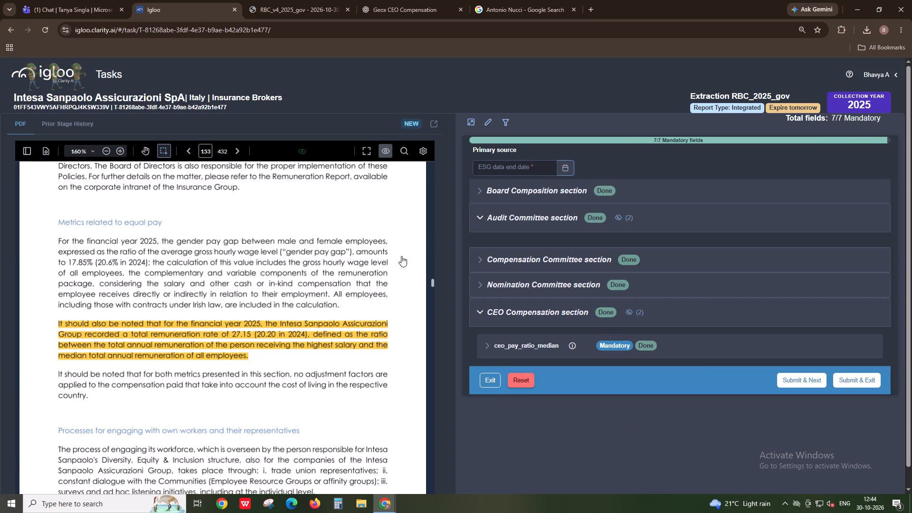
Copy the company name Intesa Sanpaolo Assicurazioni SpA into row 212 of the Governance Tracking sheet.
alt+click(55, 92)
key(alt+Tab)
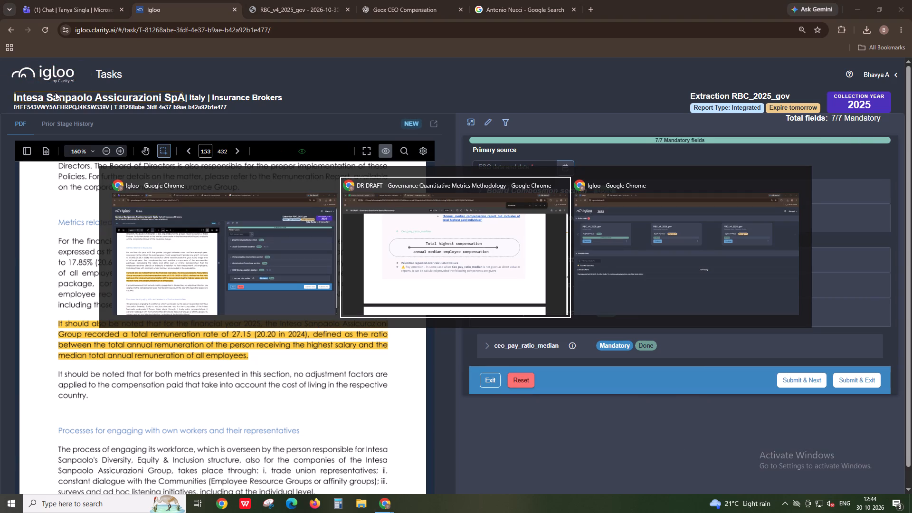
click(62, 0)
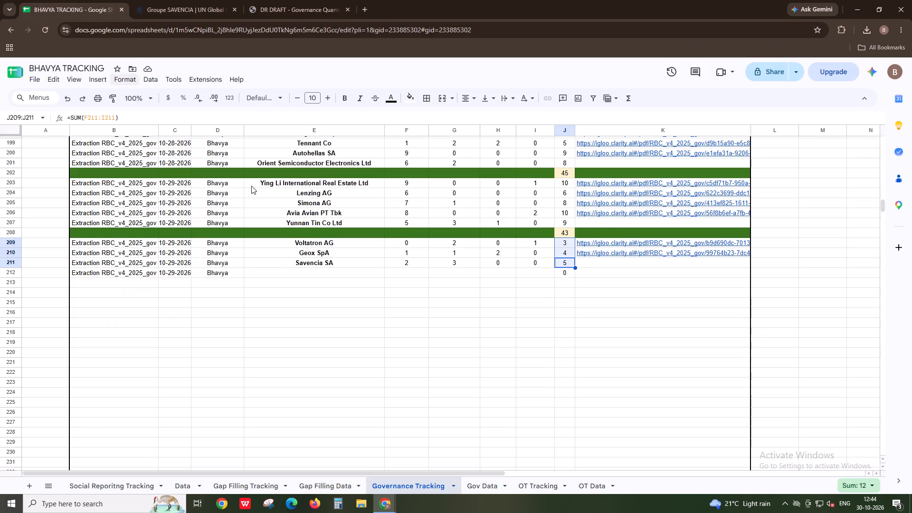
click(302, 277)
key(ctrl+v)
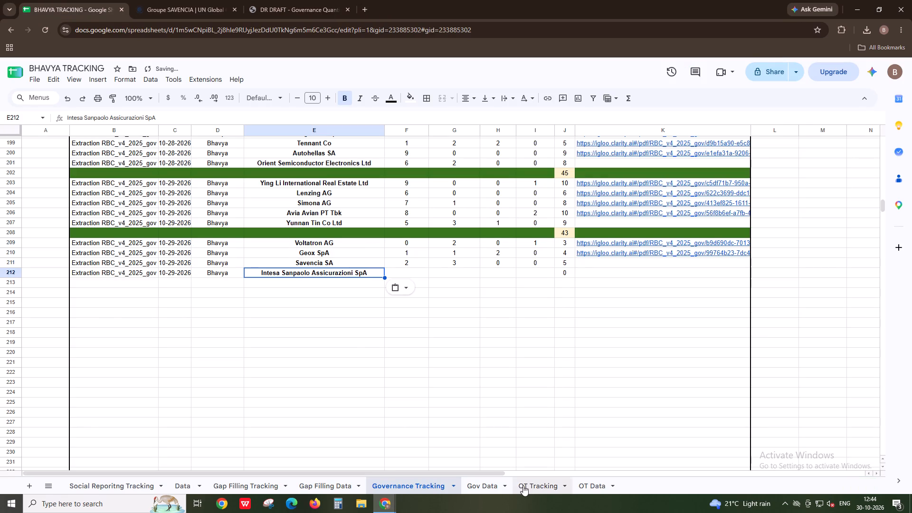
On the Gov Data sheet, start row 517 with the company name and the field name Board_independence.
click(476, 483)
click(57, 398)
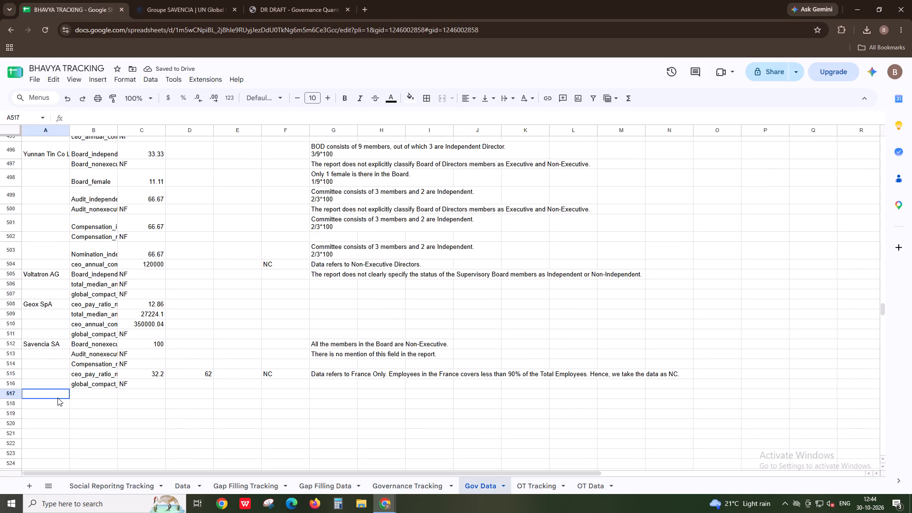
key(ctrl+v)
key(alt+Tab)
click(516, 190)
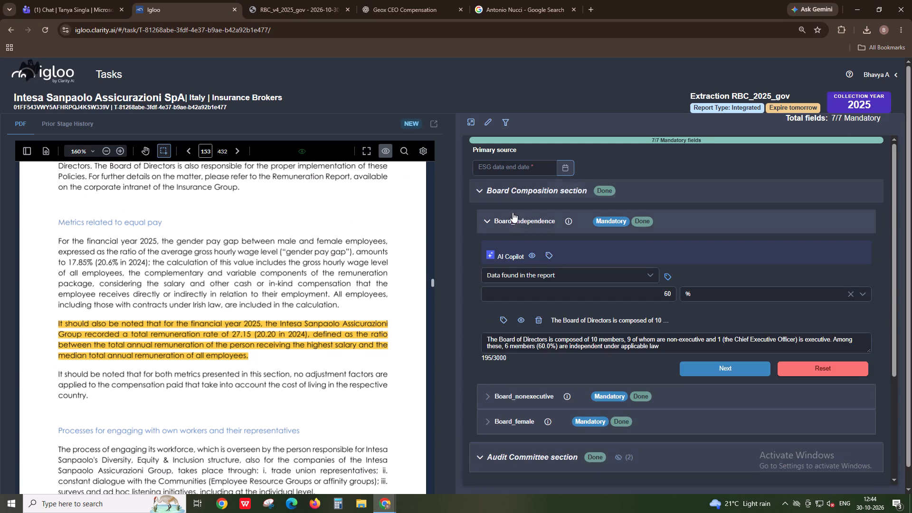
alt+click(515, 221)
key(alt+Tab)
click(95, 394)
key(ctrl+v)
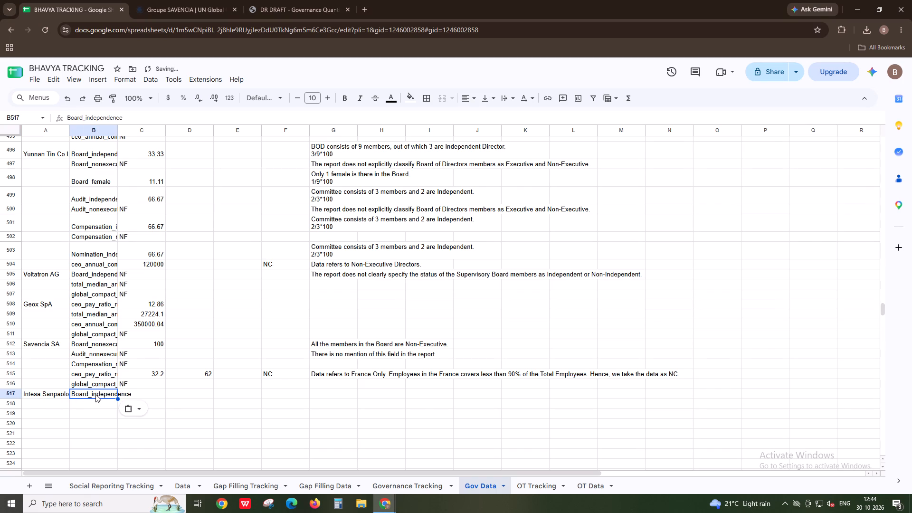
Copy the Board_independence value 60 and its board composition comment from Igloo into row 517.
key(alt+Tab)
click(535, 220)
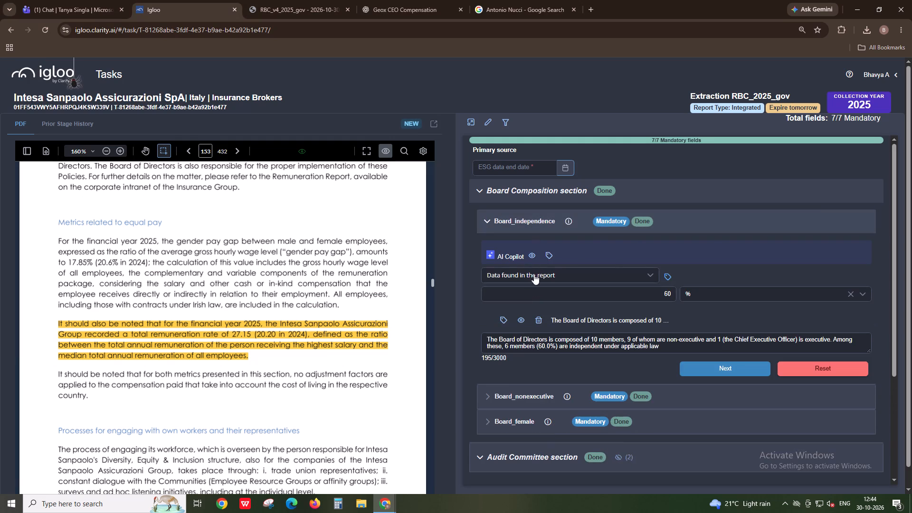
alt+click(536, 301)
key(alt+Tab)
click(135, 396)
key(ctrl+v)
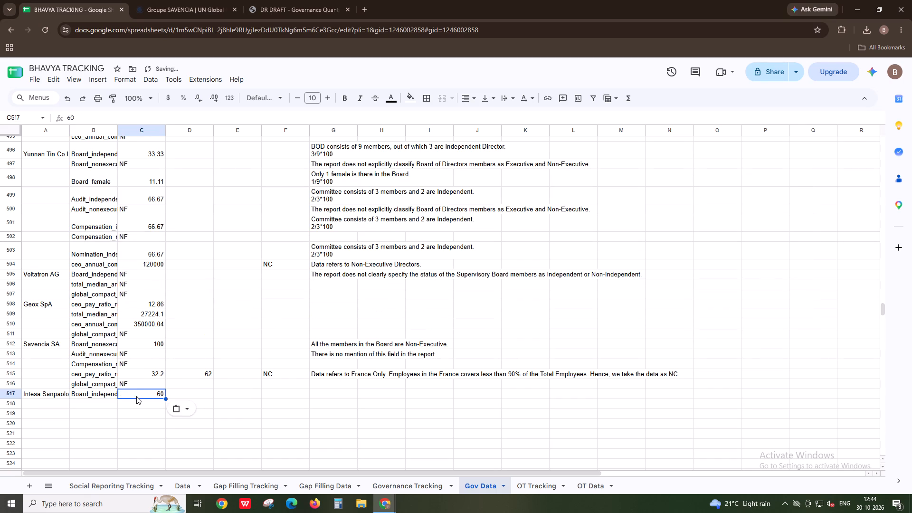
key(alt+Tab)
alt+click(572, 339)
key(alt+Tab)
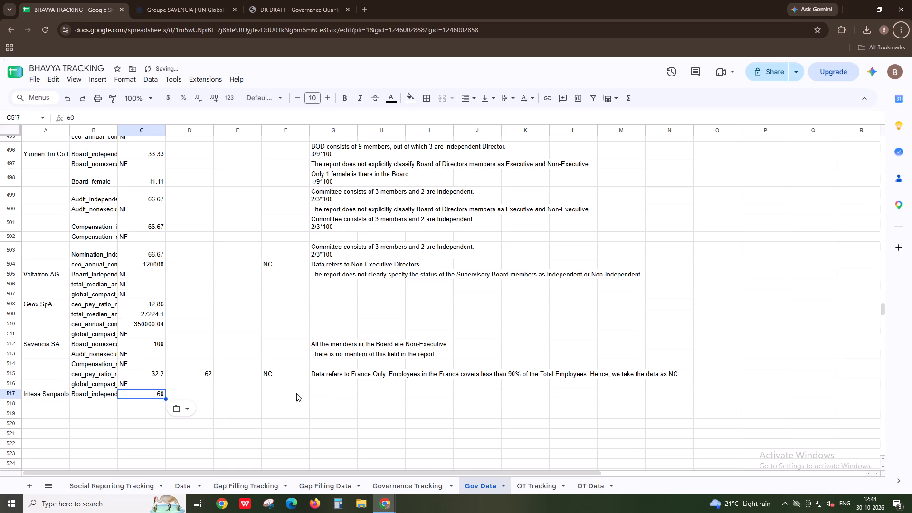
click(330, 398)
key(ctrl+v)
Record the field name Board_nonexecutive and its value 90 from Igloo in row 518 of Gov Data.
key(alt+Tab)
click(514, 235)
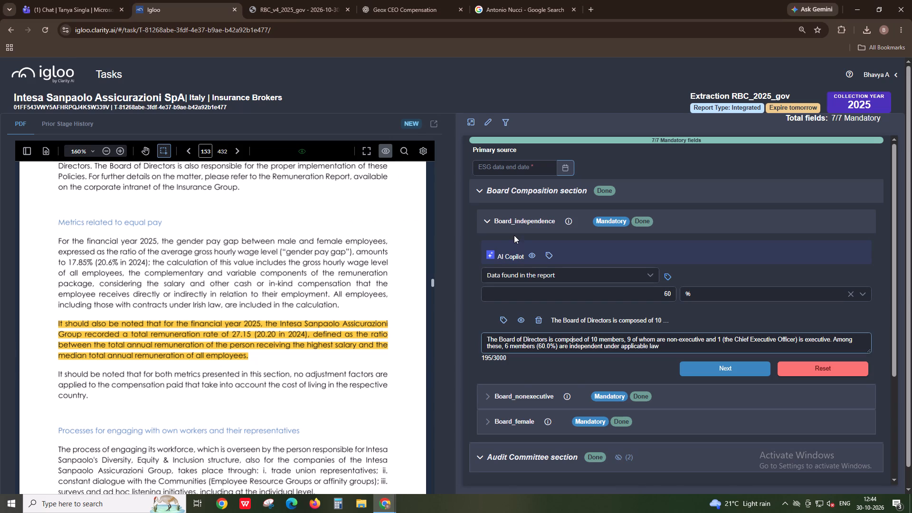
click(517, 230)
alt+click(508, 247)
key(alt+Tab)
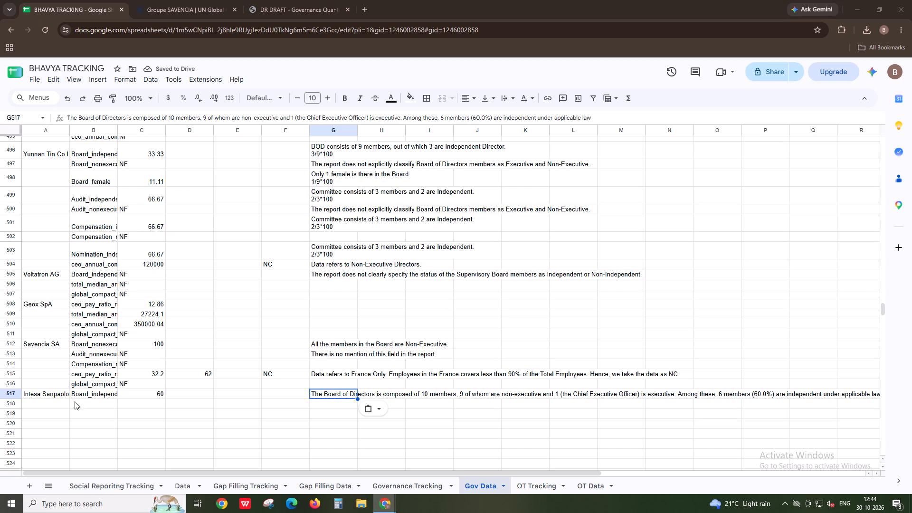
click(89, 406)
key(ctrl+v)
key(alt+Tab)
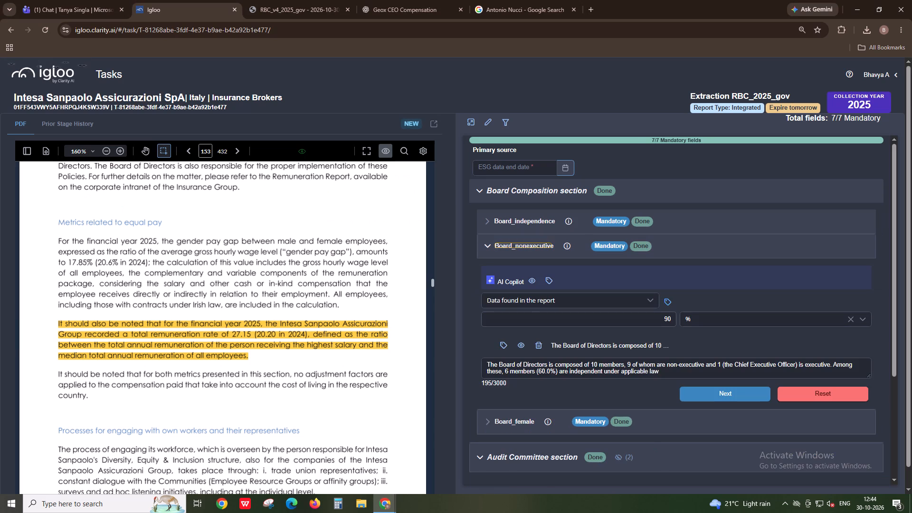
alt+click(538, 315)
key(alt+Tab)
click(150, 406)
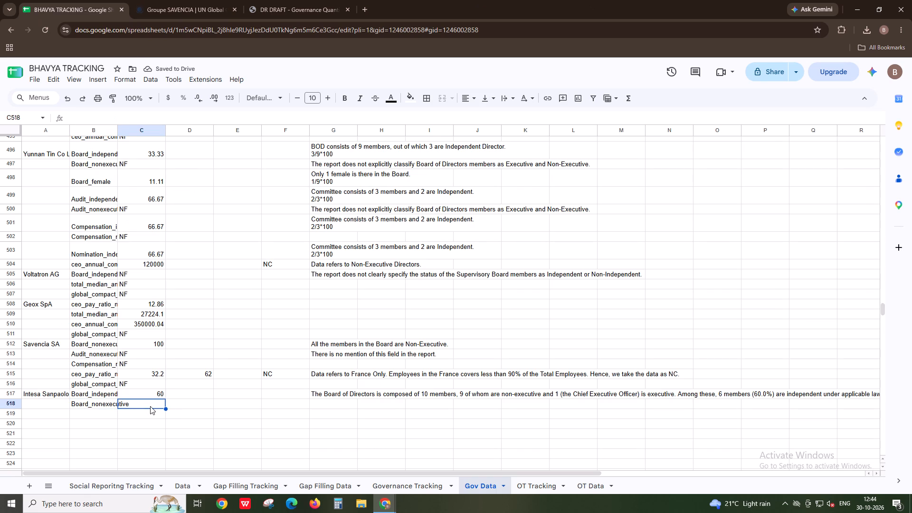
key(ctrl+v)
Copy the Board_nonexecutive comment about the 10-member Board of Directors from Igloo into row 518's comment column.
key(alt+Tab)
alt+click(507, 370)
key(alt+Tab)
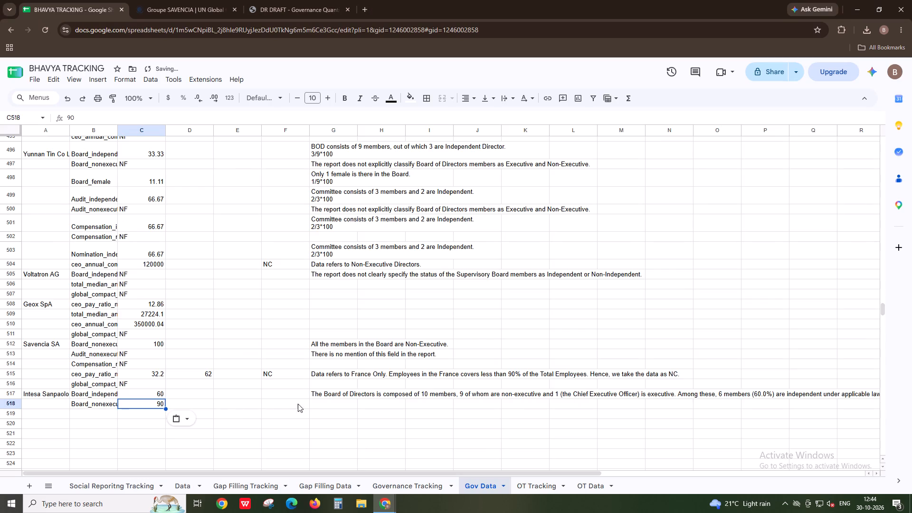
click(325, 404)
key(ctrl+v)
key(alt+Tab)
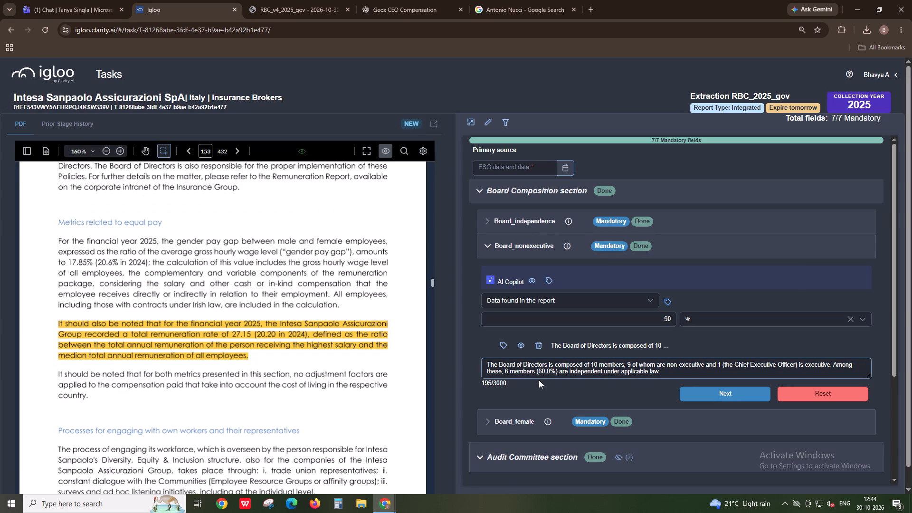
key(alt+Tab)
key(alt+Tab)
Copy the field name Board_female from Igloo into row 519 of the Gov Data sheet.
click(551, 251)
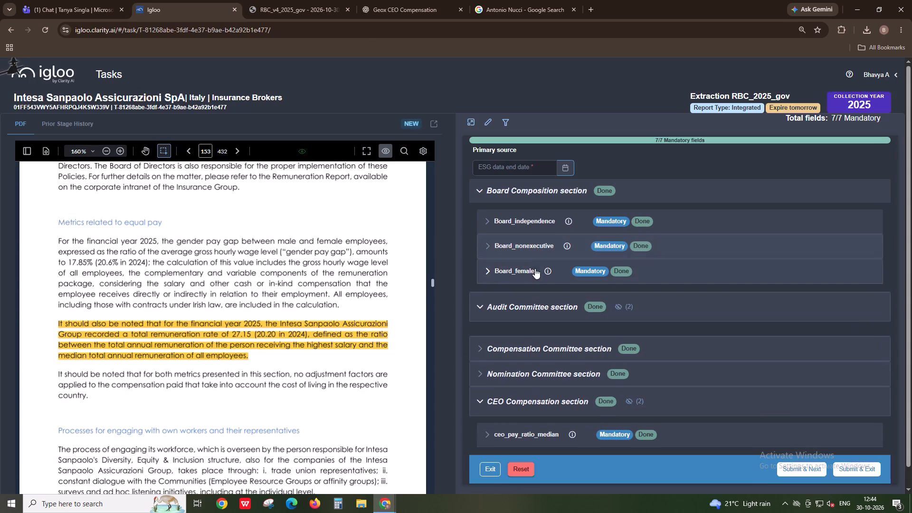
alt+click(527, 274)
key(alt+Tab)
click(99, 418)
key(ctrl+v)
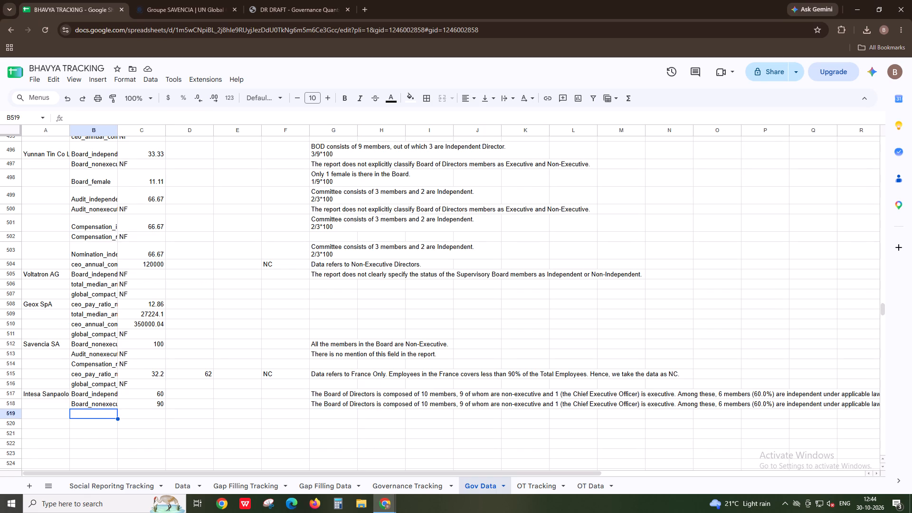
key(ctrl+z)
key(alt+Tab)
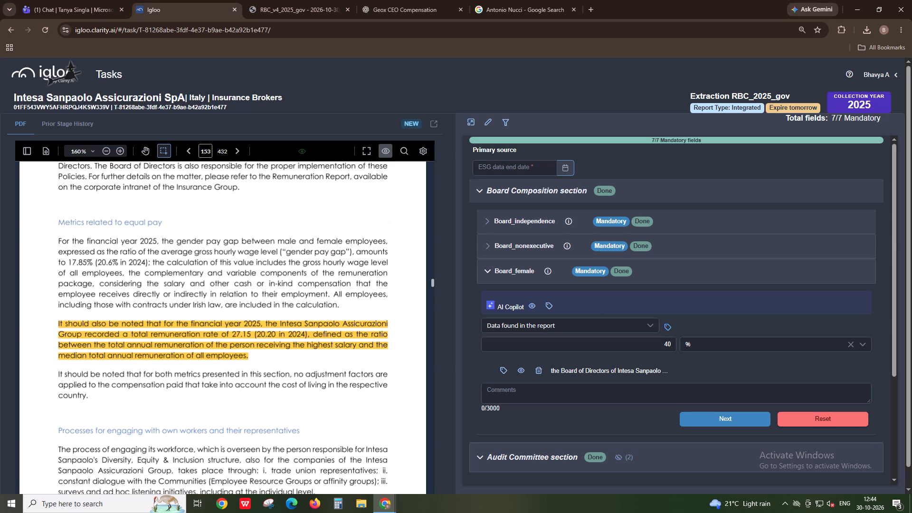
alt+click(522, 271)
key(alt+Tab)
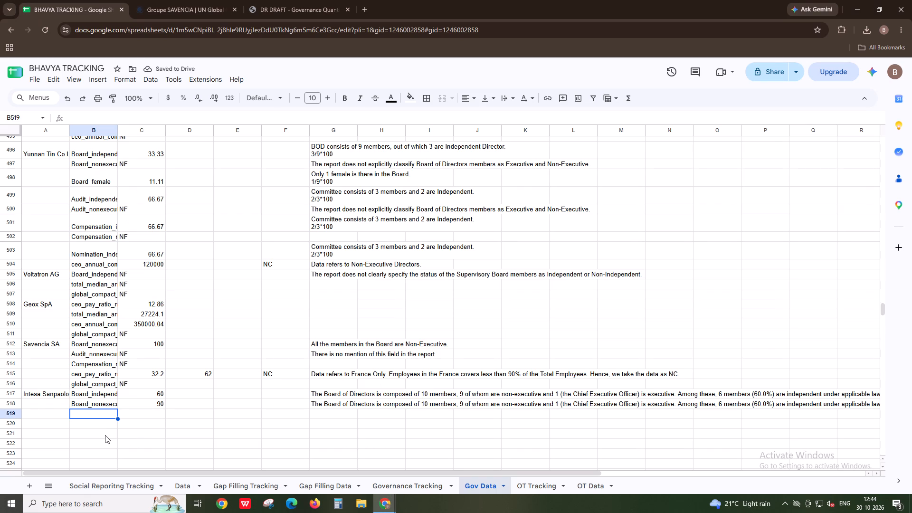
key(ctrl+v)
Copy the Board_female value 40 from Igloo into row 519 of the Gov Data sheet.
key(alt+Tab)
drag(559, 263, 559, 269)
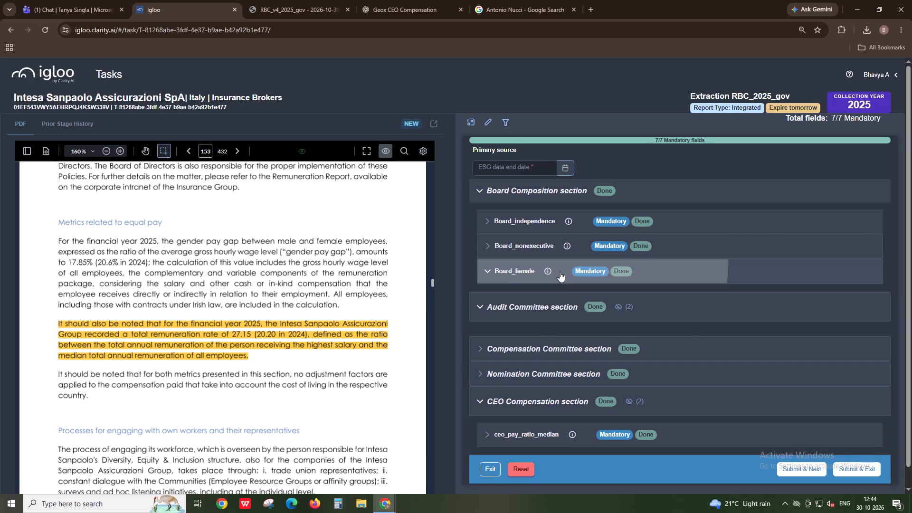
alt+click(553, 342)
key(alt+Tab)
click(135, 410)
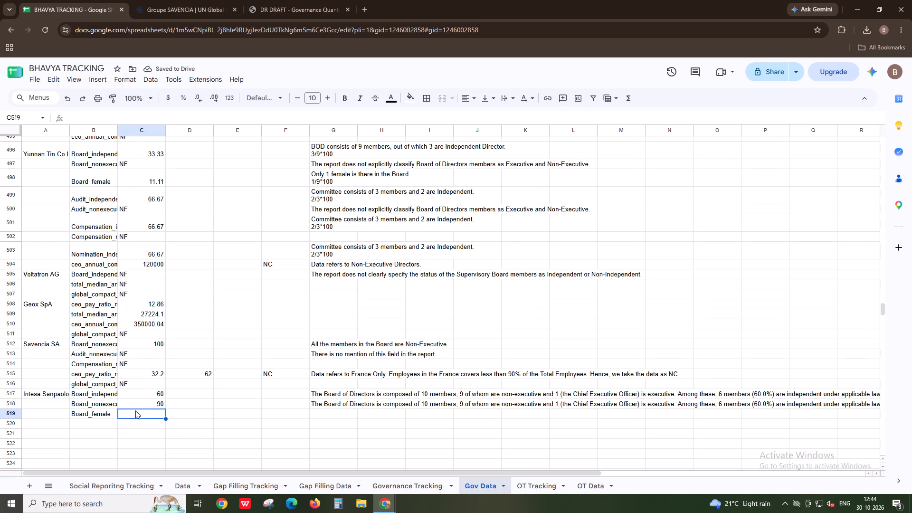
key(ctrl+v)
In Igloo, collapse the Board Composition and Audit Committee sections.
key(alt+Tab)
click(525, 273)
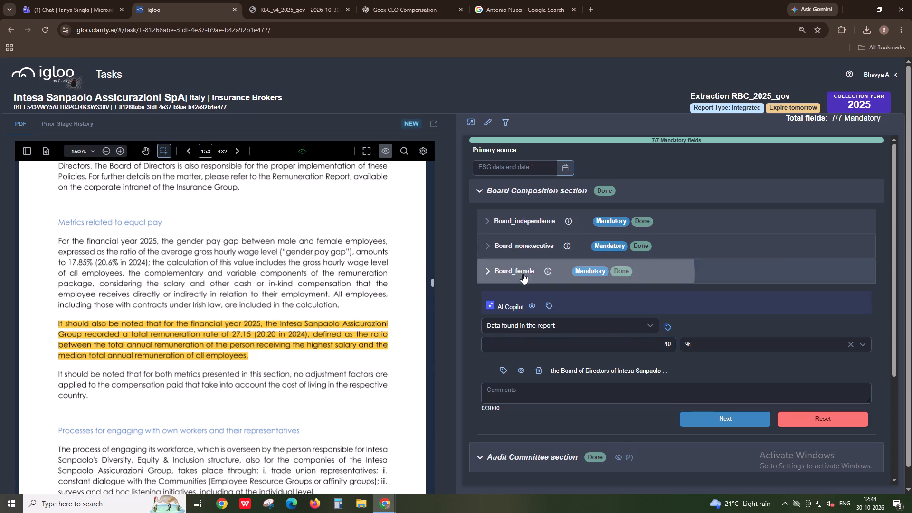
click(550, 197)
click(546, 211)
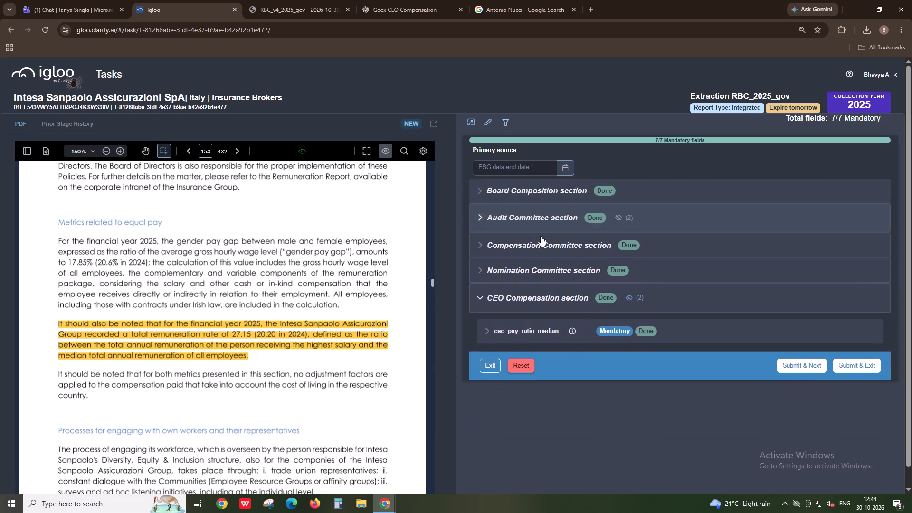
Open Compensation_independence in Igloo's Compensation Committee section and copy its field name into row 520 of the Gov Data sheet.
click(541, 236)
alt+click(532, 275)
key(alt+Tab)
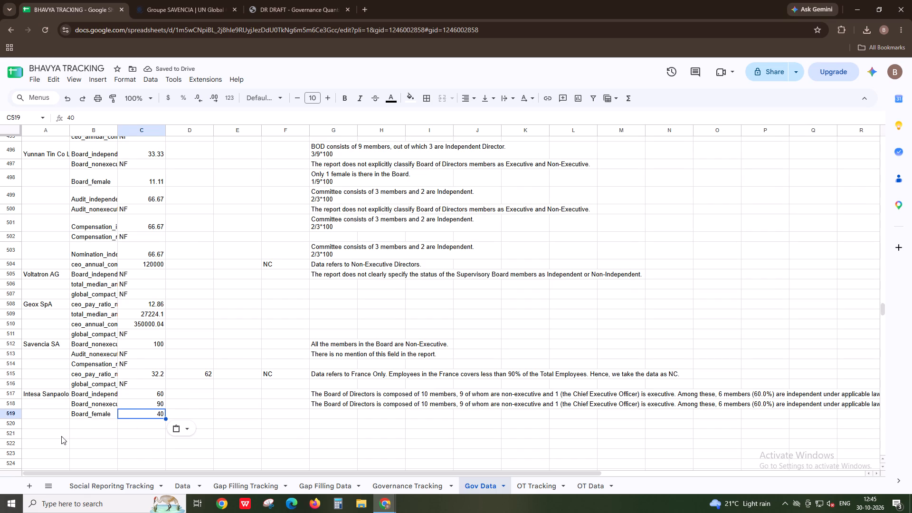
click(76, 426)
key(ctrl+v)
Open Compensation_nonexecutive in Igloo and fill the field name cell of row 521 in Gov Data with Compensation_independence.
key(alt+Tab)
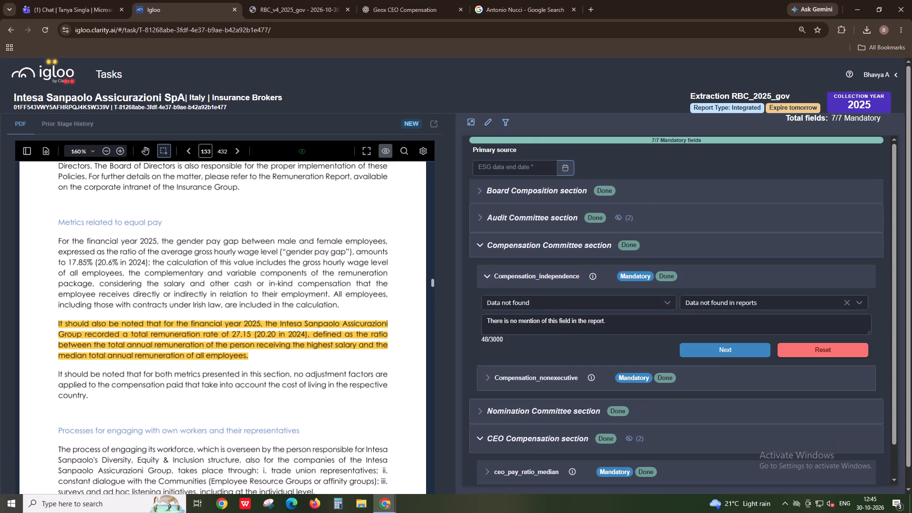
alt+click(540, 377)
key(alt+Tab)
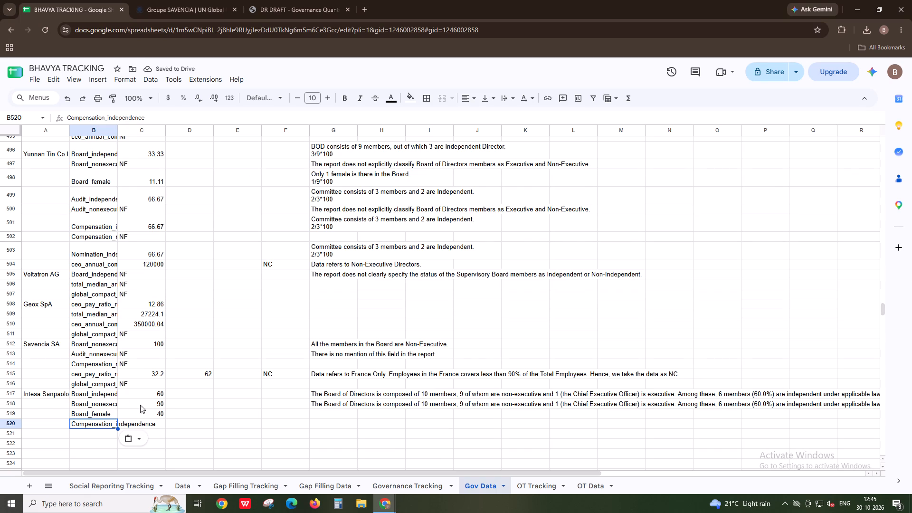
click(91, 437)
key(ctrl+v)
Expand the Nomination Committee section in Igloo and copy the field name Nomination_independence into row 522 of Gov Data.
key(alt+Tab)
scroll(582, 361, down, 6)
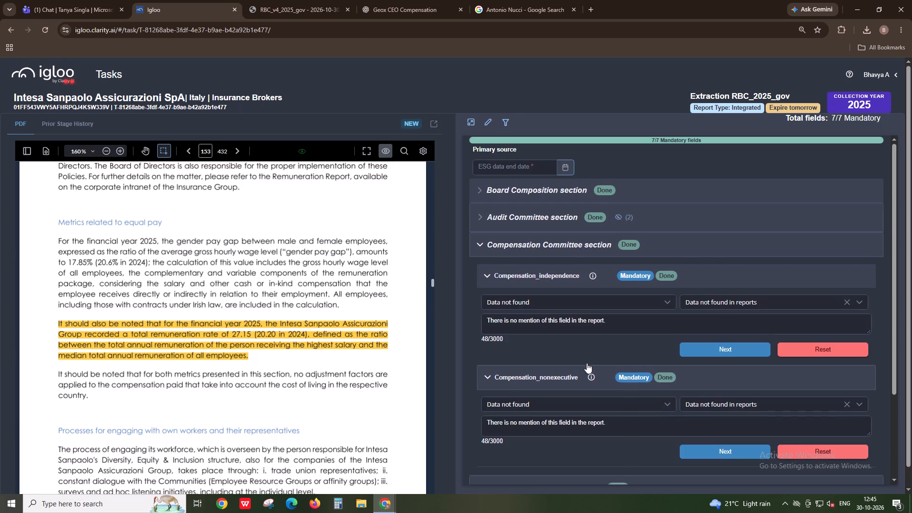
click(551, 375)
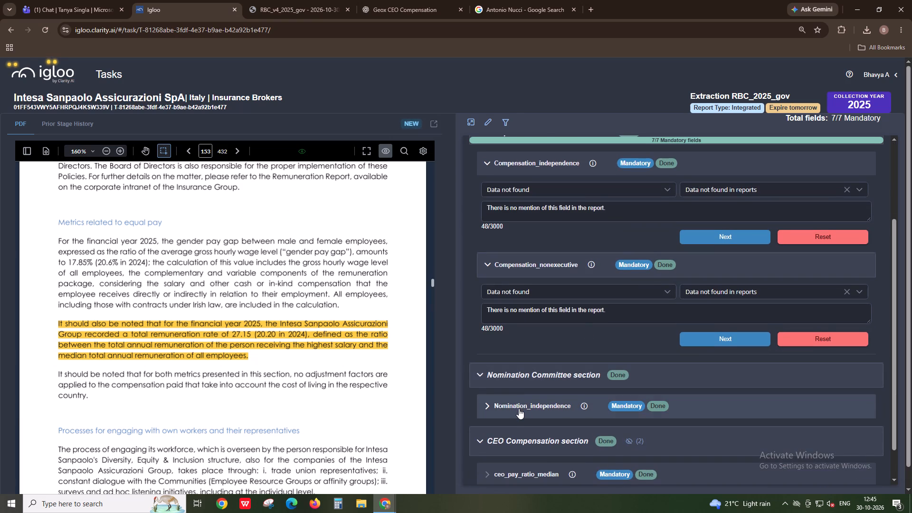
alt+click(519, 408)
key(alt+Tab)
click(86, 442)
key(ctrl+v)
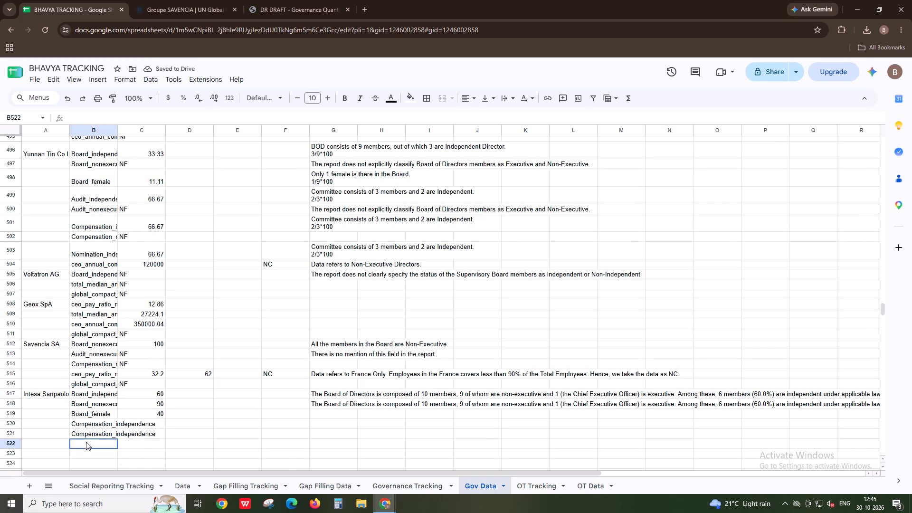
Open the CEO pay ratio field in Igloo and copy the field name ceo_pay_ratio_median into row 523 of Gov Data.
key(alt+Tab)
scroll(498, 362, down, 4)
alt+click(538, 436)
key(alt+Tab)
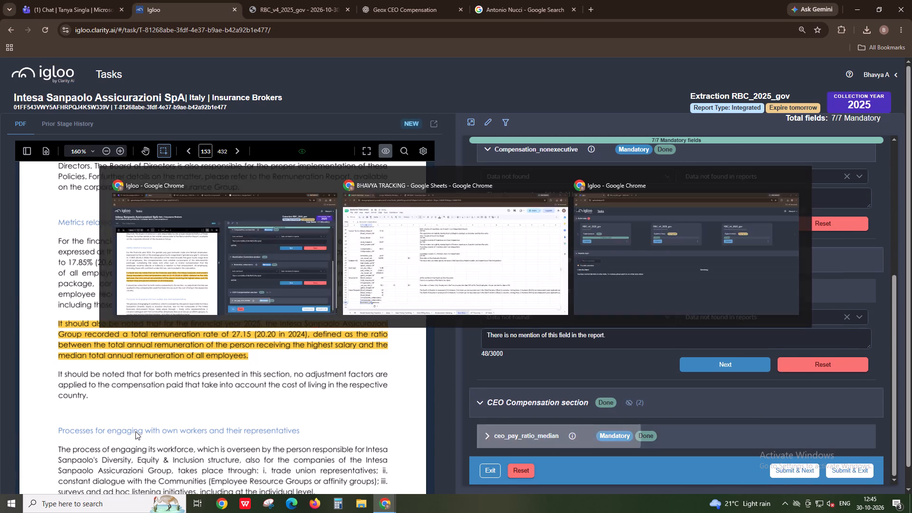
click(100, 459)
key(ctrl+v)
Fill row 523 of Gov Data with the ceo_pay_ratio_median value 27.15 from Igloo and its page number 153.
key(alt+Tab)
scroll(455, 382, down, 5)
alt+click(591, 456)
key(alt+Tab)
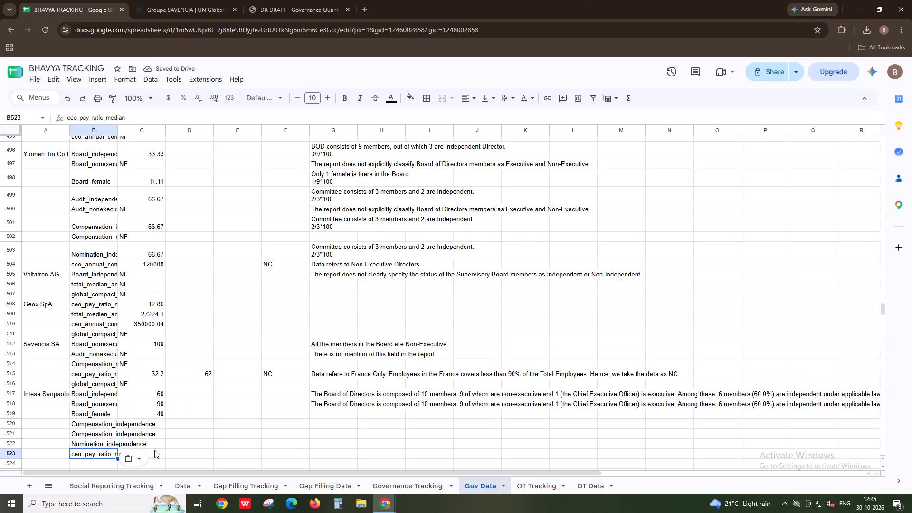
click(152, 452)
key(ctrl+v)
key(alt+Tab)
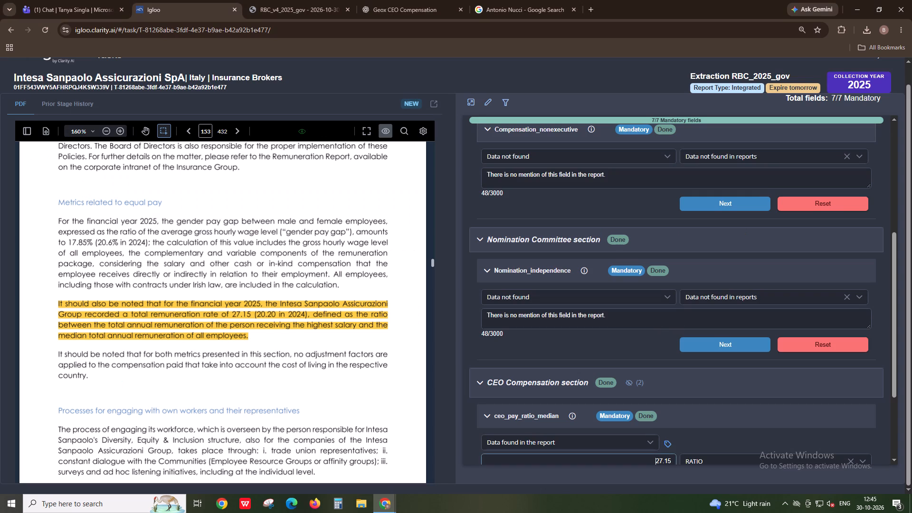
key(alt+Tab)
click(203, 454)
text(153)
key(Up)
Enter NF as the value for the compensation and nomination fields in rows 520 to 522 of Gov Data.
key(Left)
key(Left)
key(Up)
key(Up)
key(Up)
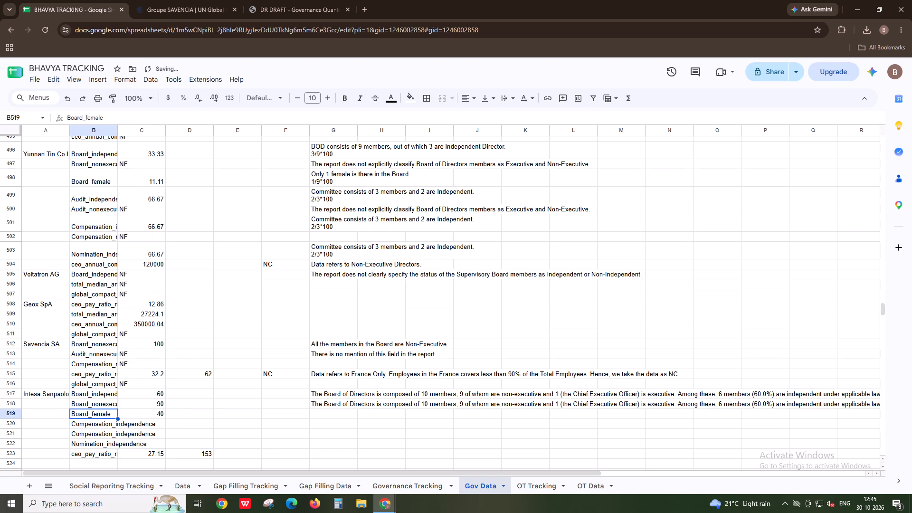
key(Right)
key(Down)
text(NF)
key(shift+Down)
key(shift+Down)
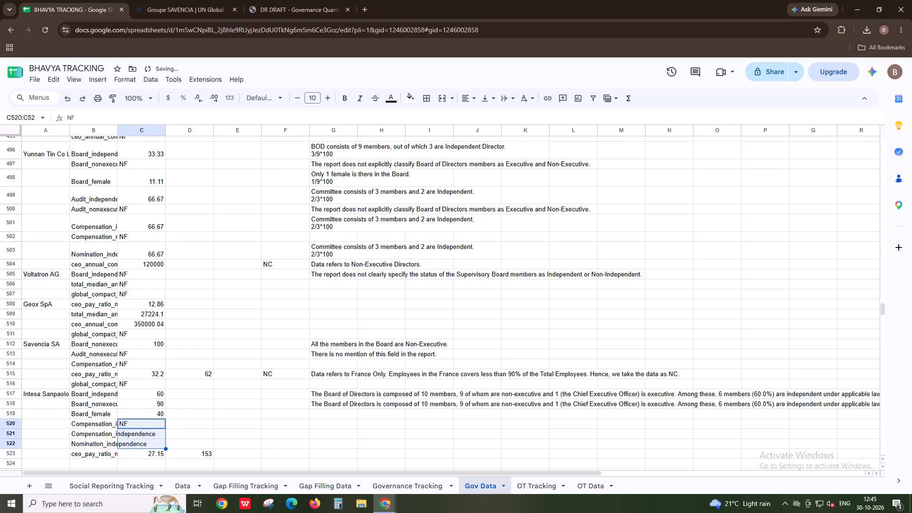
key(ctrl+d)
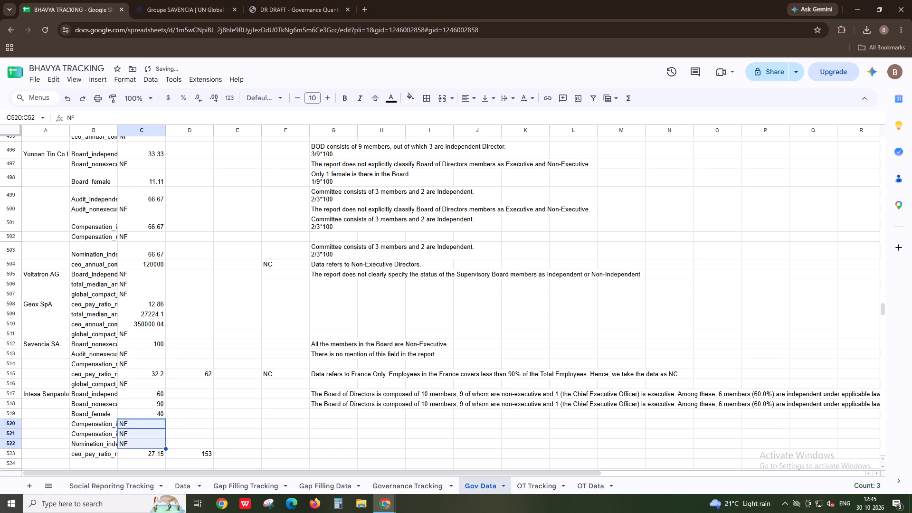
On the Governance Tracking sheet, enter 4, 3, 0 and 0 in columns F to I of the Intesa Sanpaolo Assicurazioni SpA row.
key(alt+Tab)
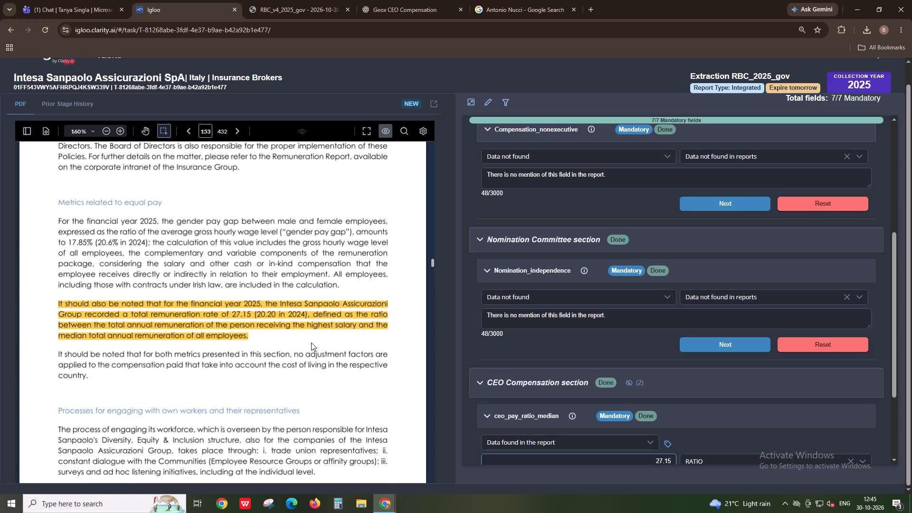
key(alt+Tab)
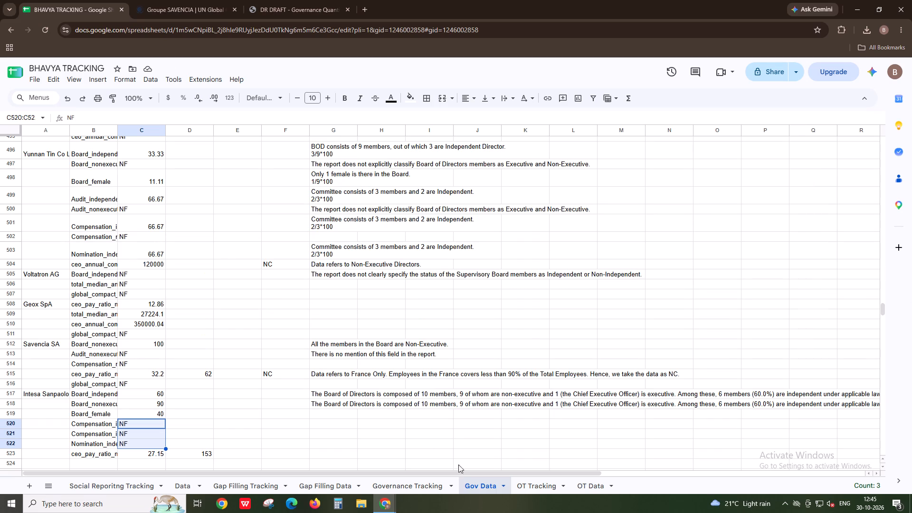
click(442, 491)
click(412, 272)
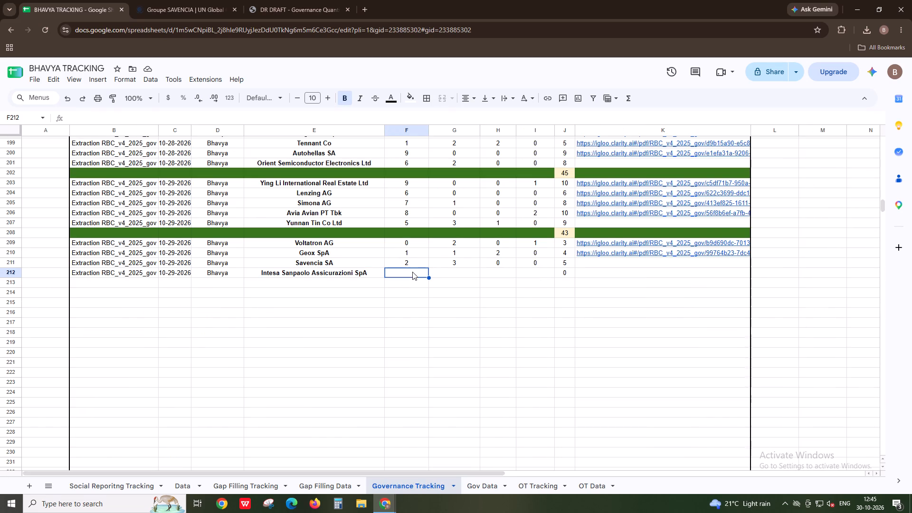
key(4)
key(Right)
key(3)
key(Right)
key(0)
key(Right)
key(0)
key(Right)
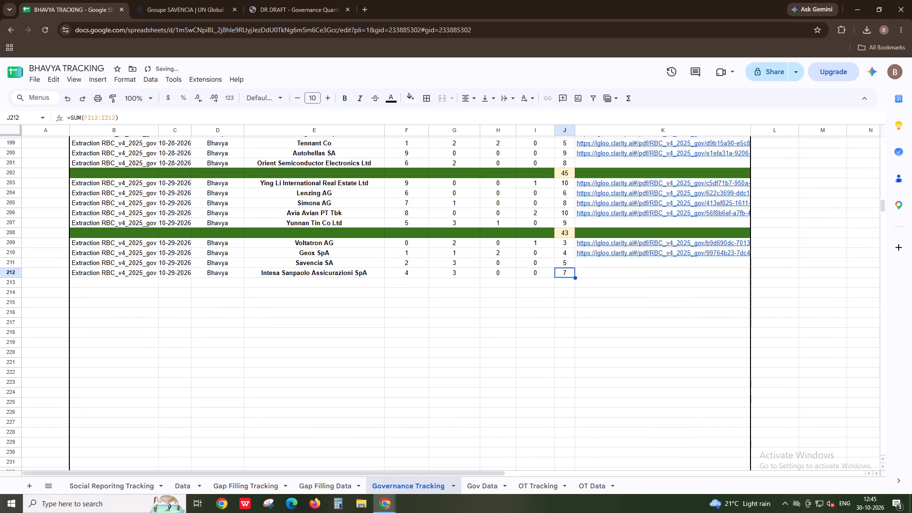
Copy the report's PDF link from Igloo into column K of the Intesa Sanpaolo Assicurazioni SpA row, row 212.
key(Up)
key(Right)
key(Left)
key(Up)
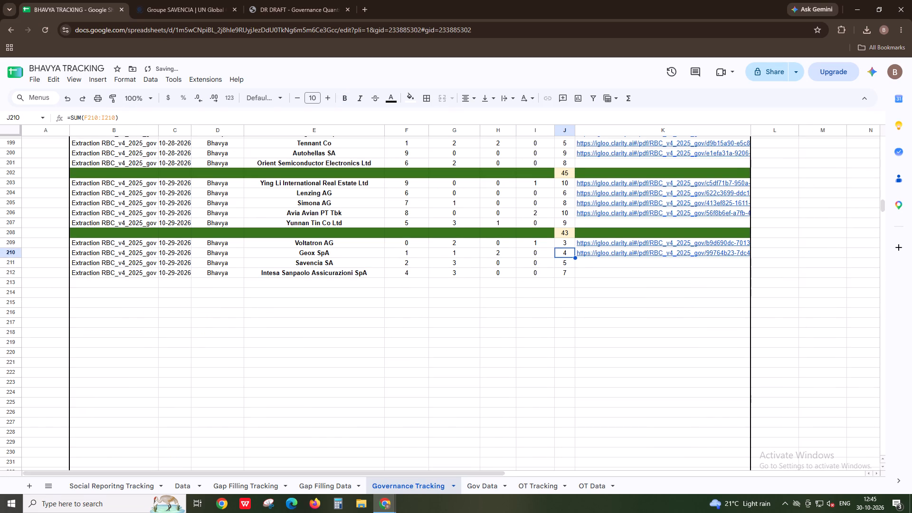
key(Right)
key(alt+Tab)
click(421, 126)
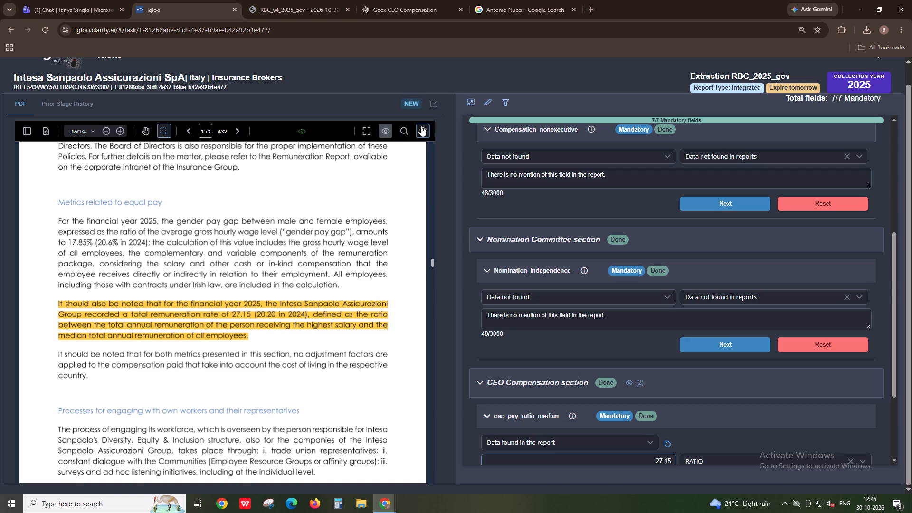
click(382, 166)
key(alt+Tab)
click(585, 274)
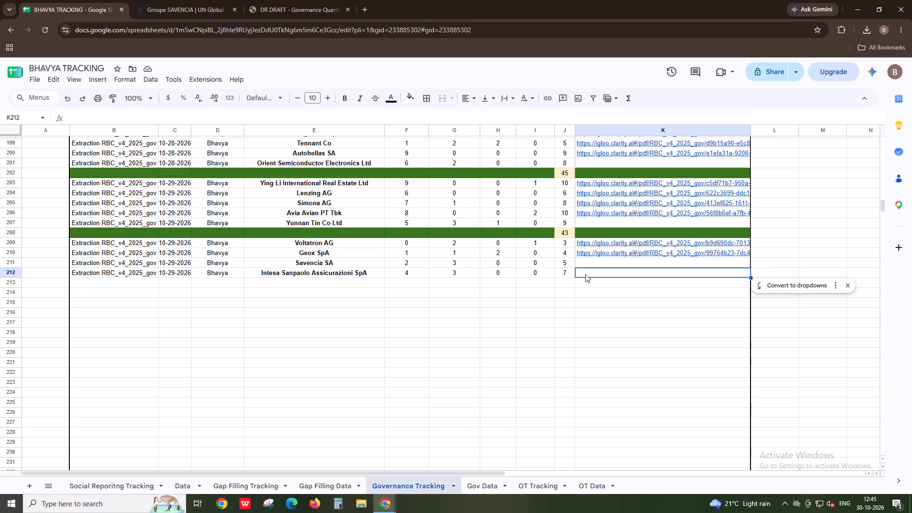
key(ctrl+v)
Check the sum of the field totals in J209:J212 on the Governance Tracking sheet.
drag(560, 269, 566, 247)
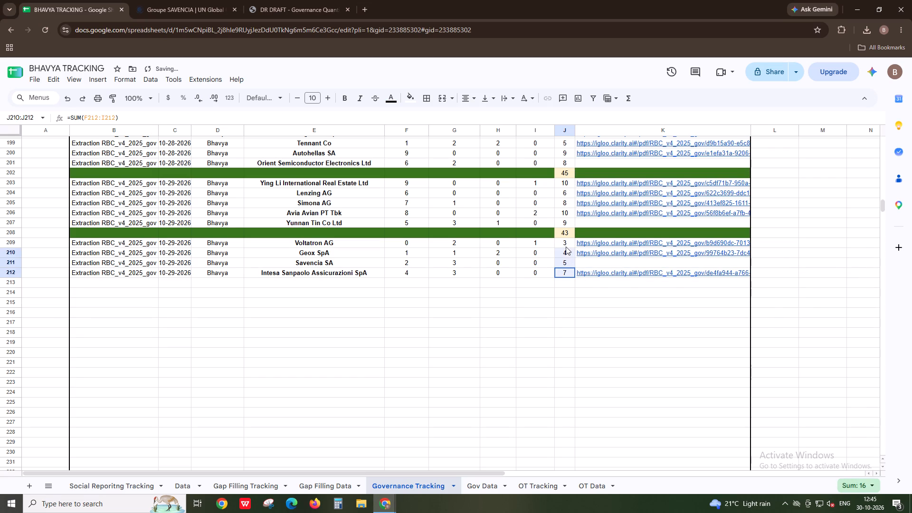
drag(566, 247, 566, 245)
In Igloo, collapse the Nomination Committee, CEO Compensation and Compensation Committee sections together with their open fields.
key(alt+Tab)
click(548, 264)
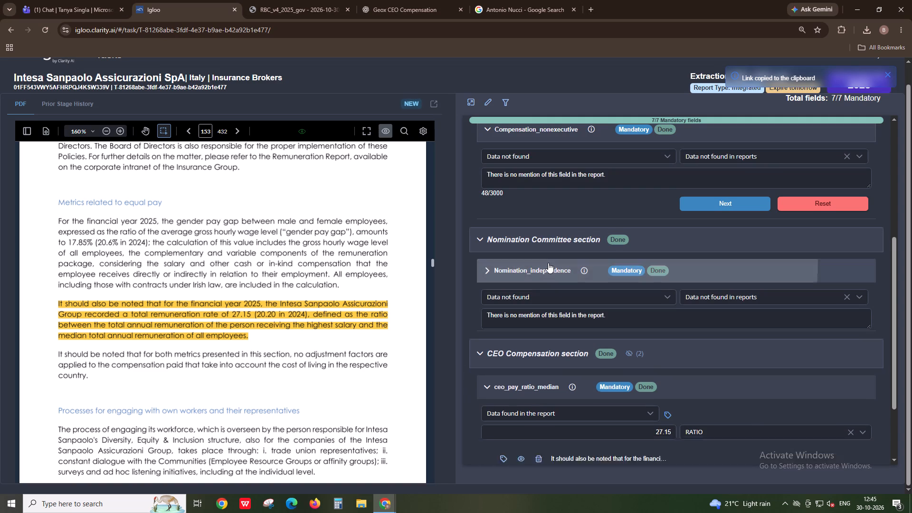
click(530, 324)
click(530, 332)
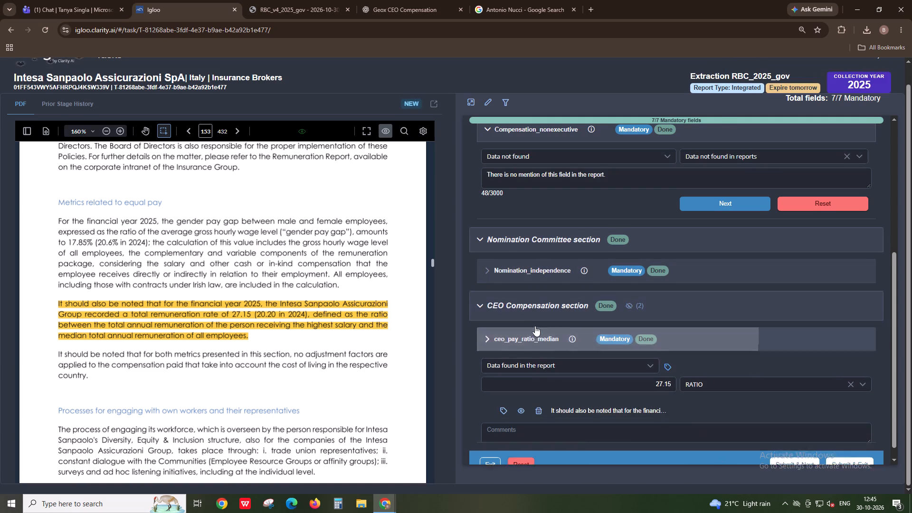
click(539, 312)
click(520, 369)
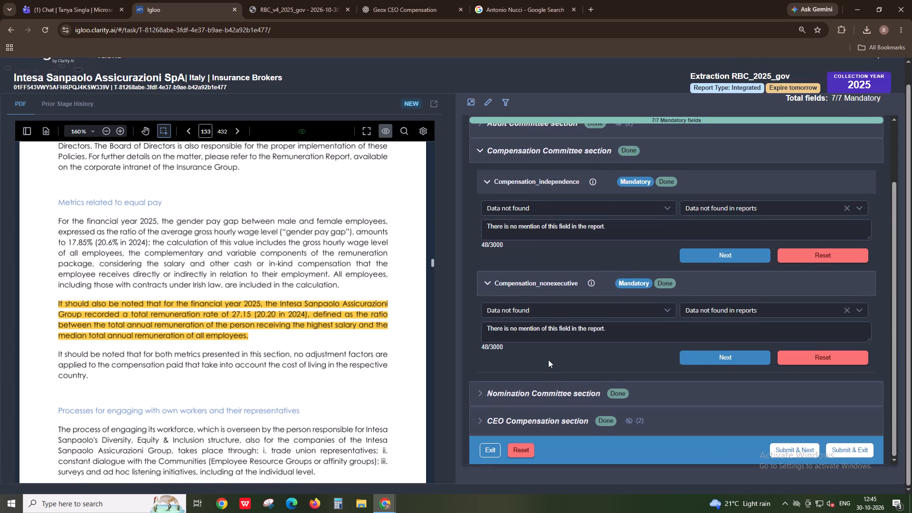
click(536, 296)
scroll(536, 296, up, 3)
click(539, 222)
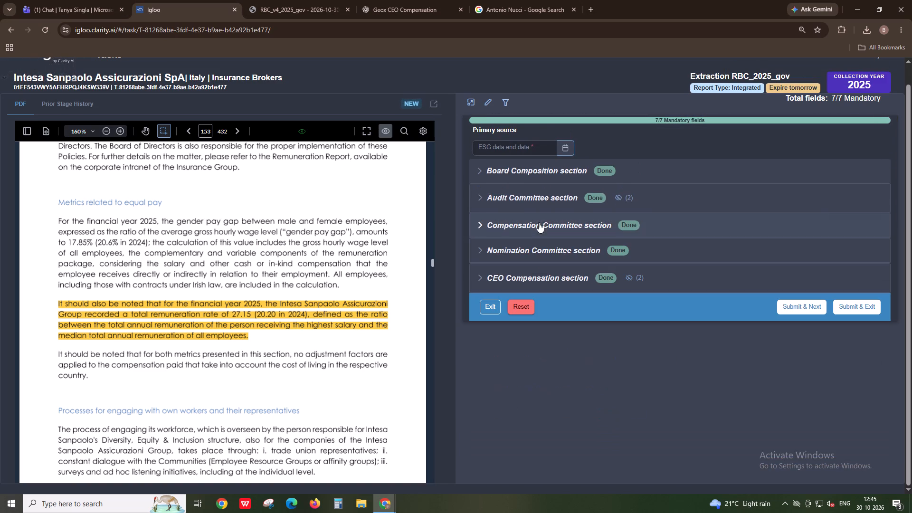
Set the primary source's ESG data end date to 31/12/2025.
click(570, 154)
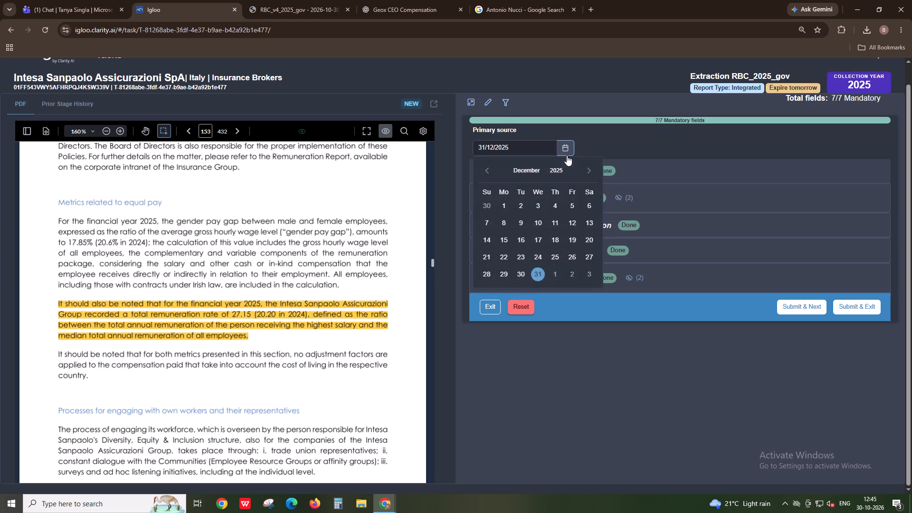
click(535, 277)
click(546, 349)
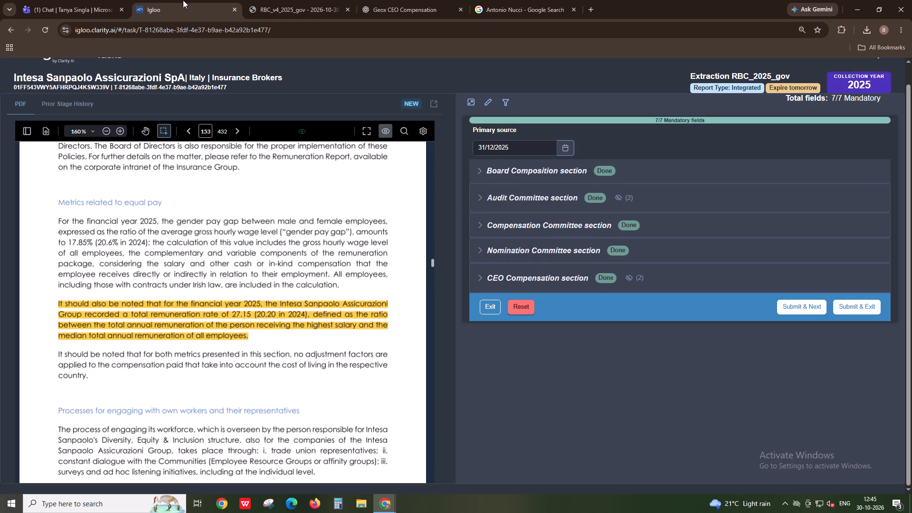
Search the downloaded report PDF for the reporting year end, trying "year end", "year" and "year-".
click(284, 0)
key(ctrl+f)
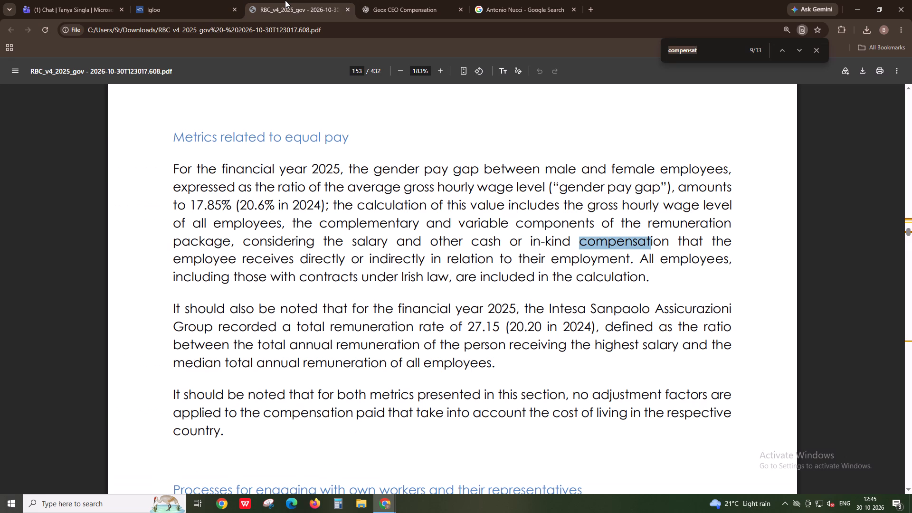
text(ye)
text(ar end)
key(Return)
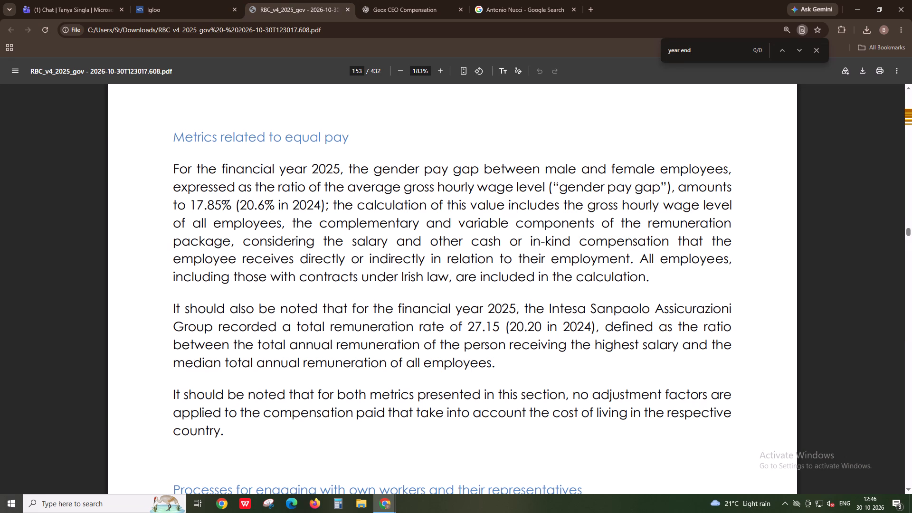
key(Return)
key(Return)
key(Return)
key(Return)
key(Return)
key(Return)
key(BackSpace)
key(BackSpace)
key(BackSpace)
key(BackSpace)
key(Return)
key(Return)
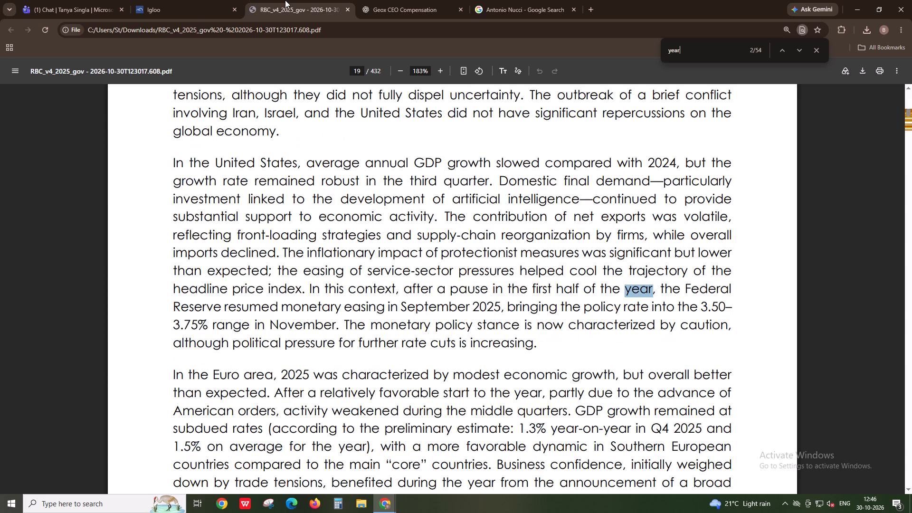
key(Return)
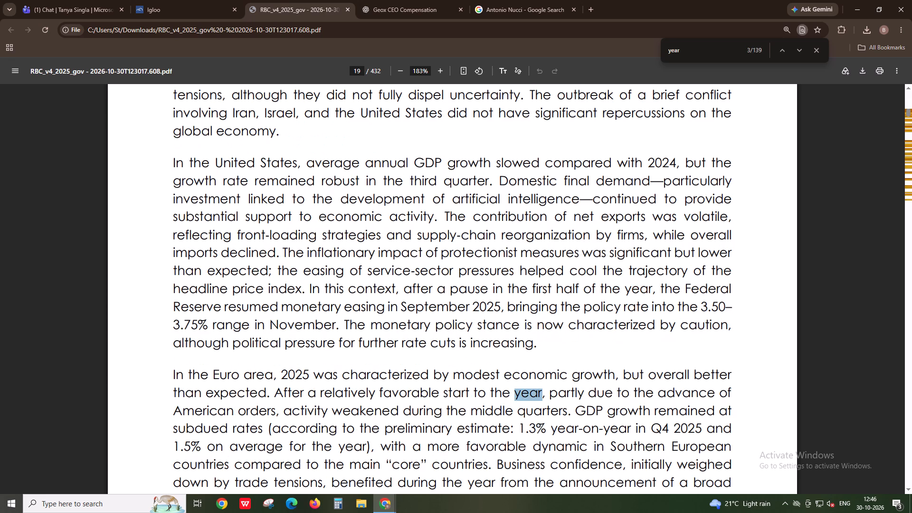
key(Return)
key(minus)
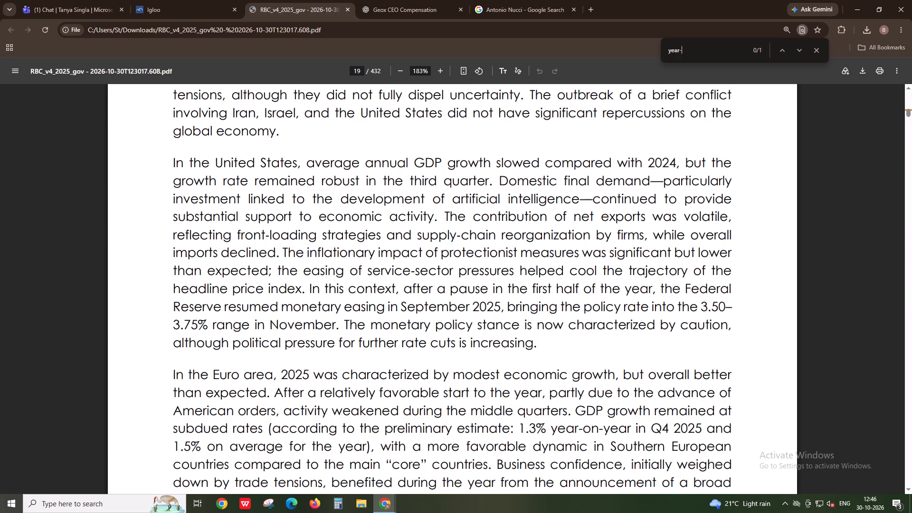
key(Return)
key(Return)
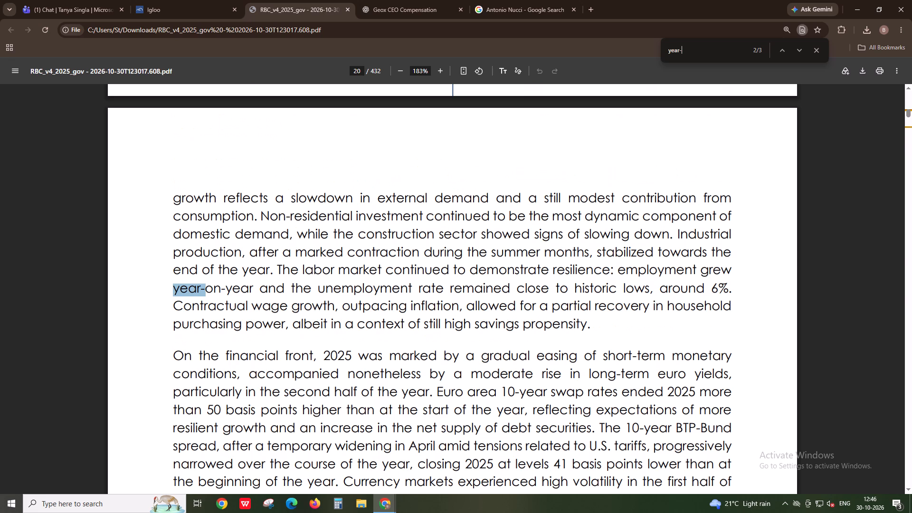
key(Return)
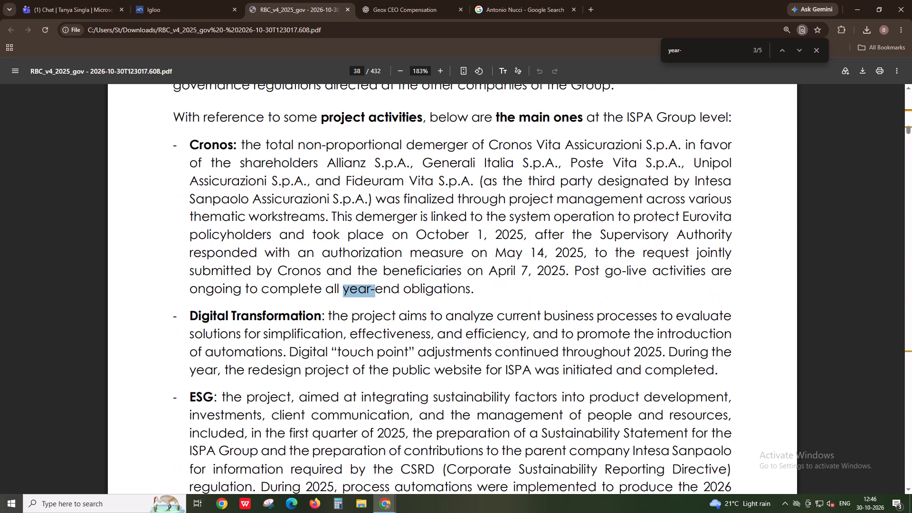
Search the report PDF for "31 d" to check the reporting end date.
key(ctrl+f)
text(31 d)
key(Return)
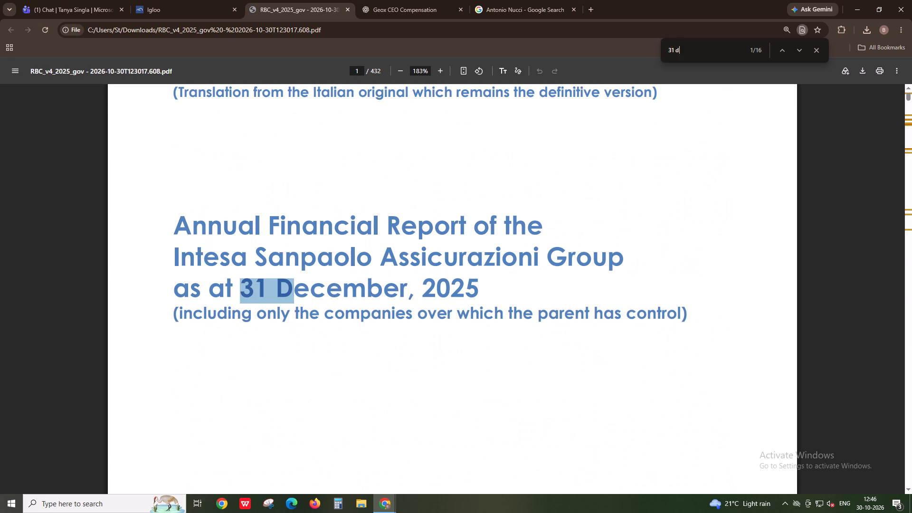
Return to the extraction task in Igloo and switch to the Governance Tracking sheet in the BHAVYA TRACKING spreadsheet.
click(168, 0)
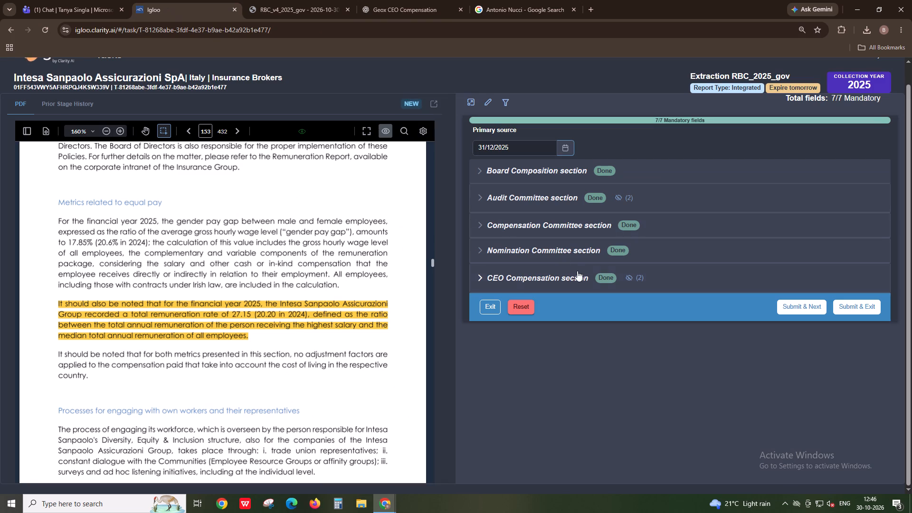
key(alt+Tab)
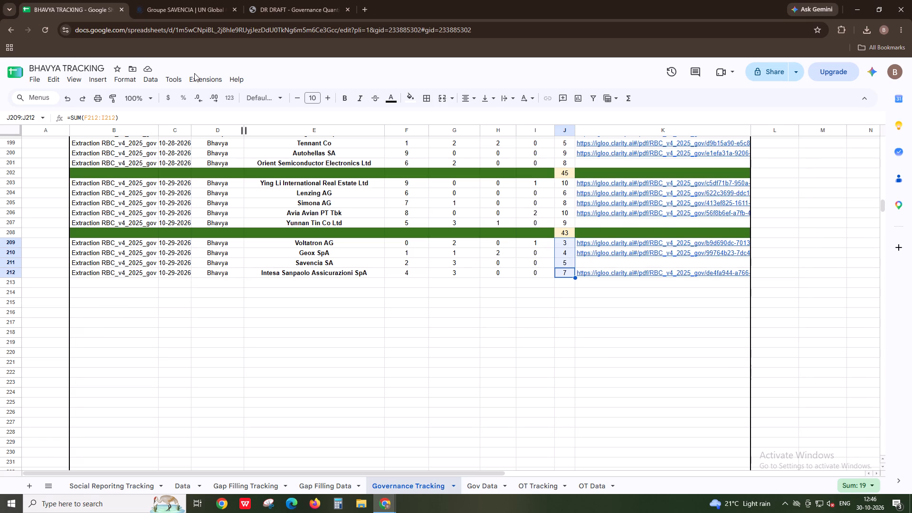